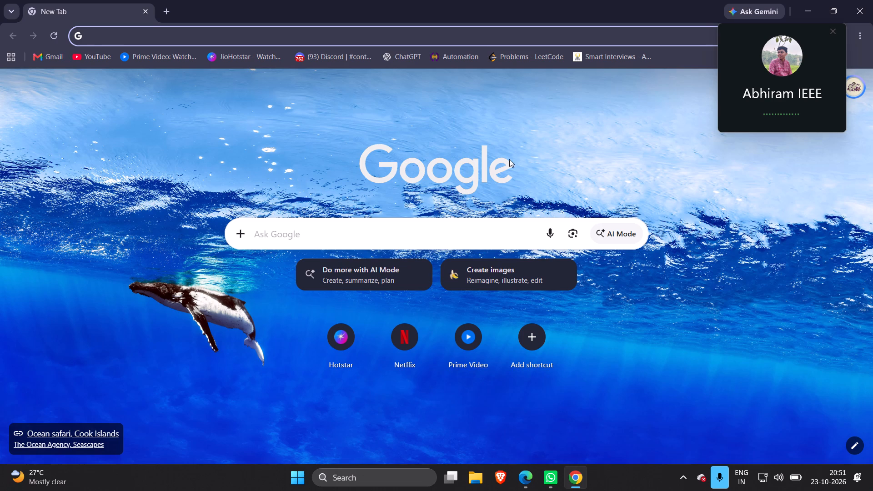
# Go to the Canva website and open the recent A4 design ICMACC Souvenir with the blue cover.
pyautogui.write('canva')
pyautogui.press('Return')
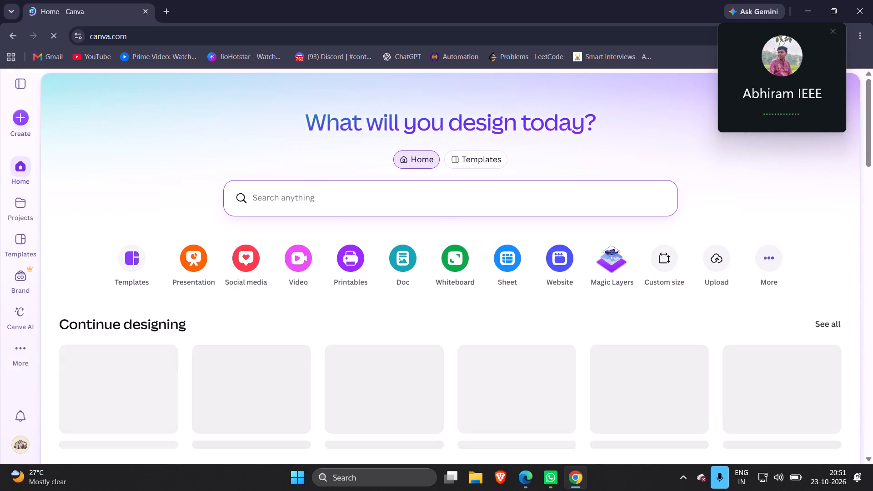
pyautogui.scroll(-2, 159, 341)
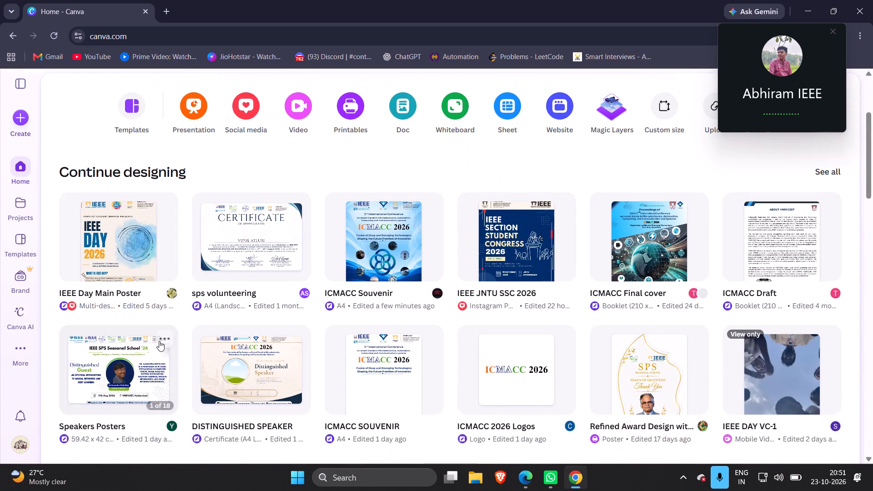
pyautogui.click(395, 247)
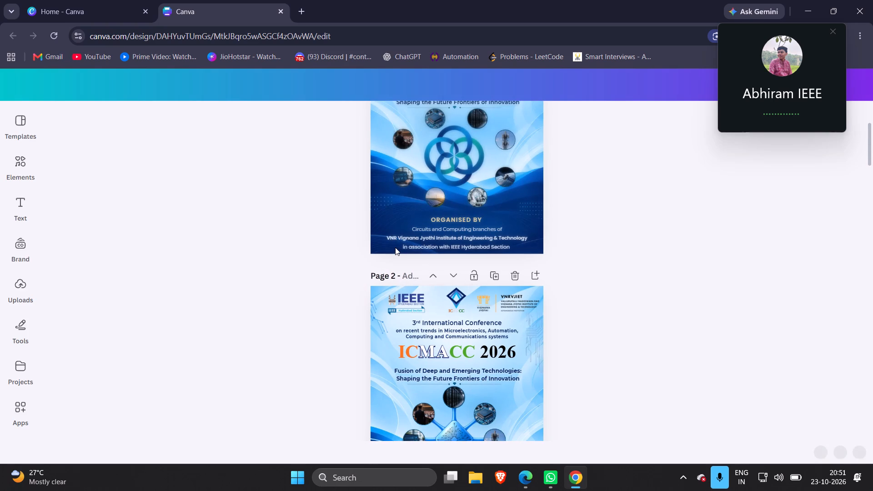
# Examine the ICMACC 2026 cover variants on the first two pages of the souvenir design, comparing their central graphics.
pyautogui.scroll(2, 452, 158)
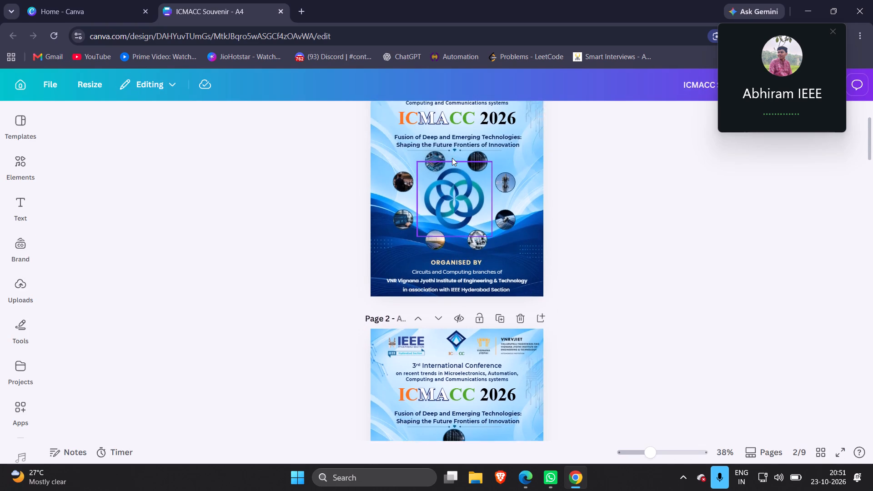
pyautogui.scroll(1, 452, 158)
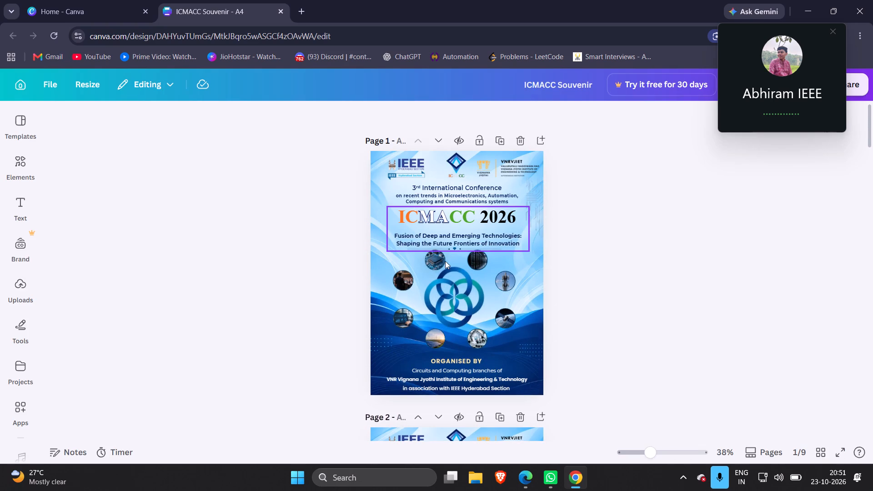
pyautogui.scroll(-4, 596, 271)
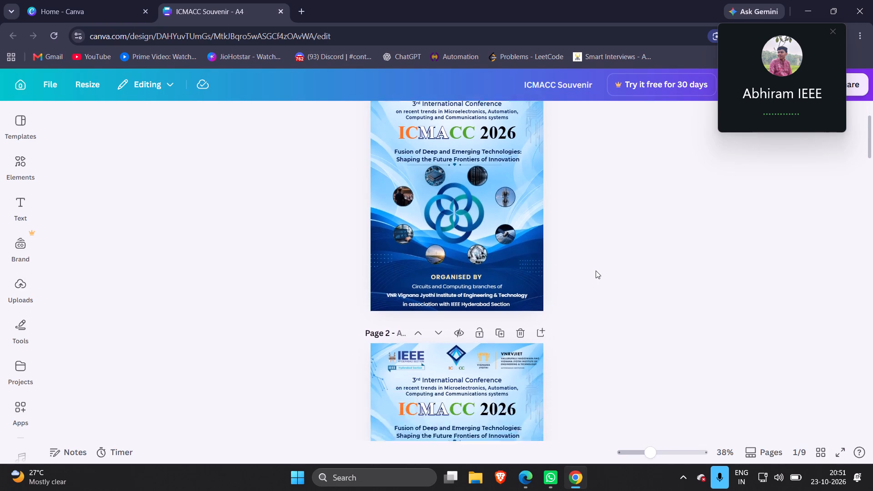
pyautogui.scroll(-3, 596, 271)
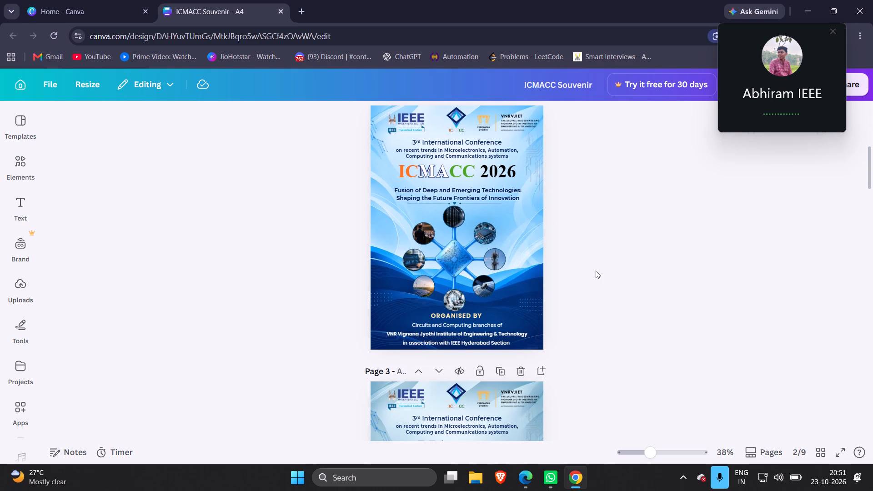
pyautogui.scroll(4, 596, 271)
pyautogui.scroll(-3, 596, 271)
pyautogui.scroll(4, 596, 271)
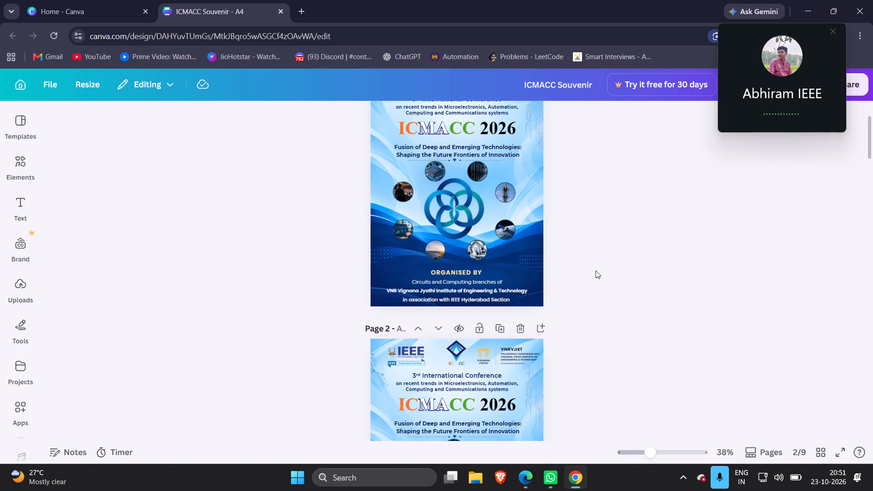
pyautogui.scroll(2, 596, 271)
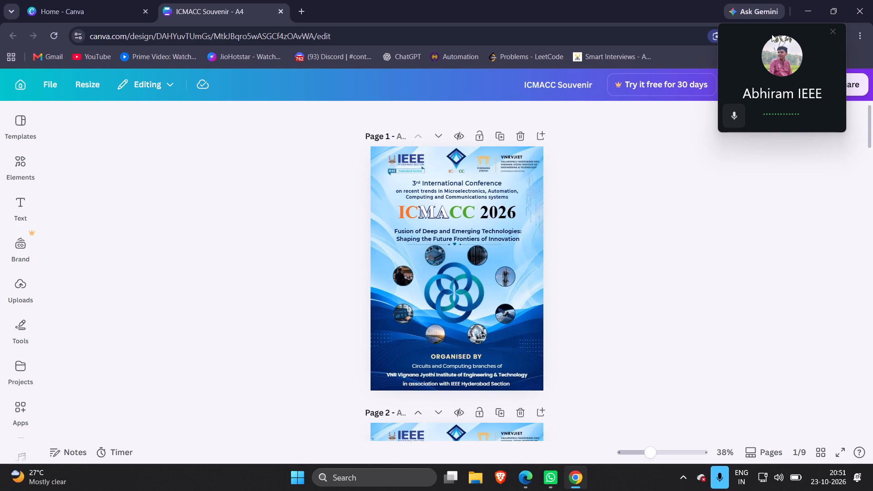
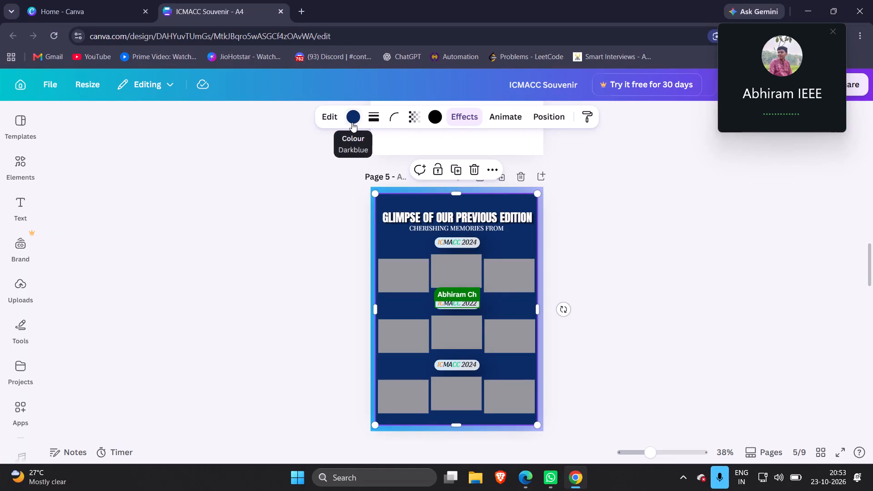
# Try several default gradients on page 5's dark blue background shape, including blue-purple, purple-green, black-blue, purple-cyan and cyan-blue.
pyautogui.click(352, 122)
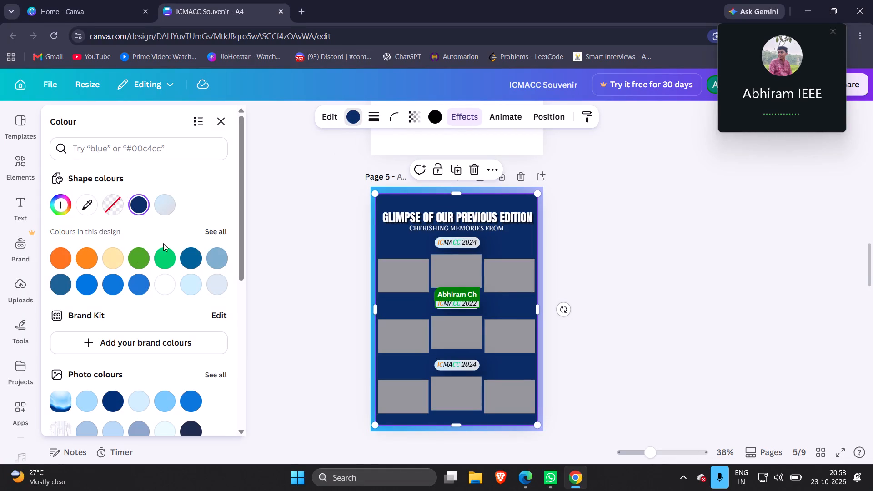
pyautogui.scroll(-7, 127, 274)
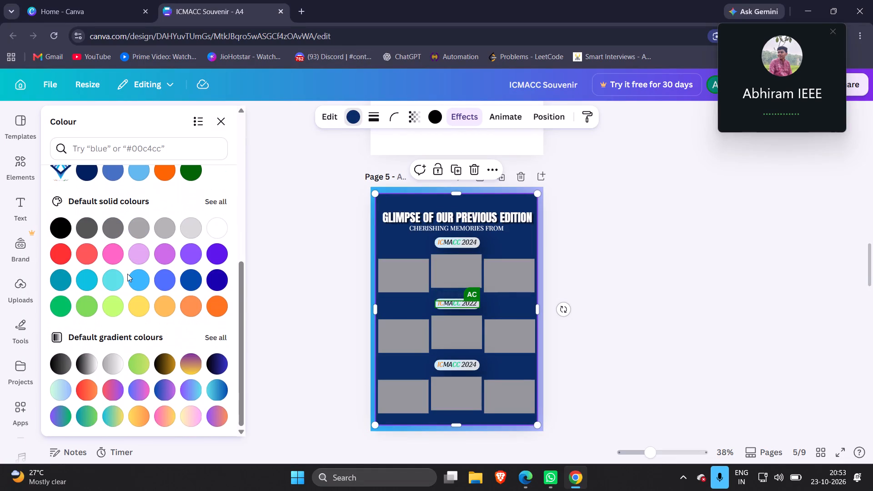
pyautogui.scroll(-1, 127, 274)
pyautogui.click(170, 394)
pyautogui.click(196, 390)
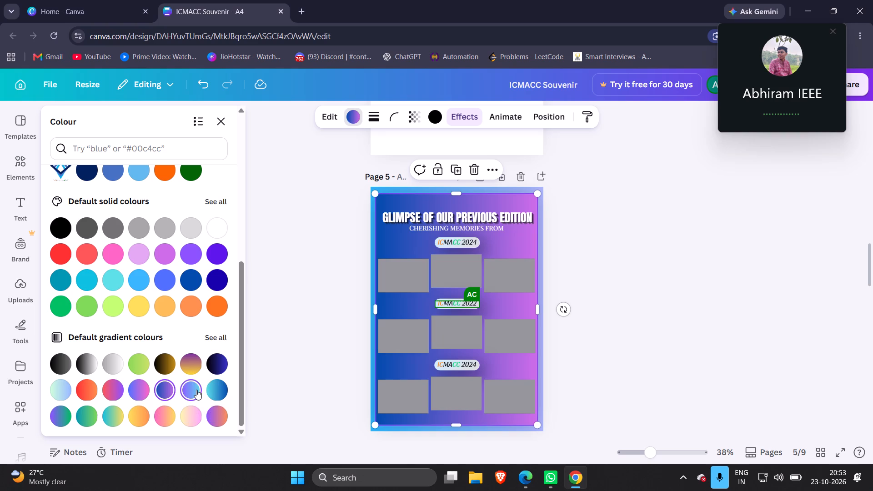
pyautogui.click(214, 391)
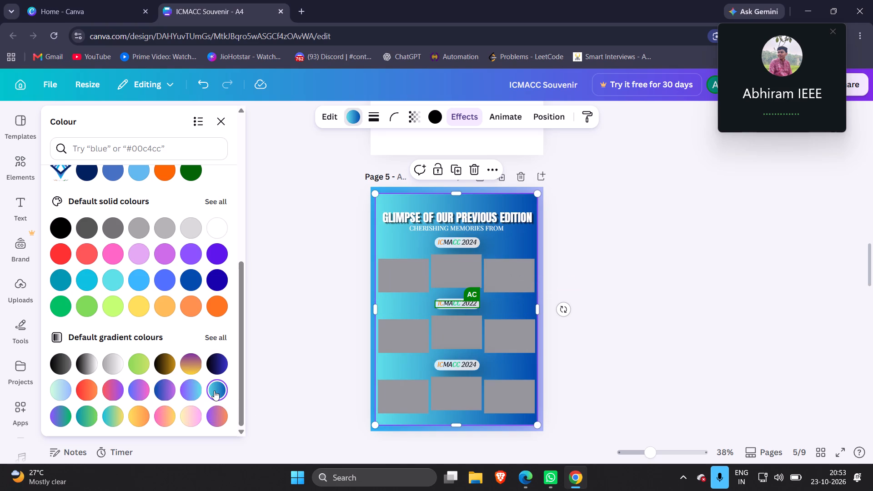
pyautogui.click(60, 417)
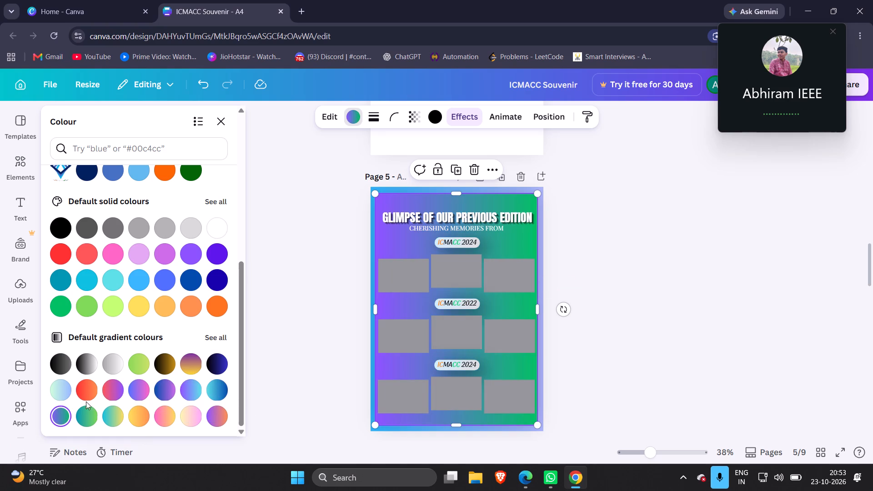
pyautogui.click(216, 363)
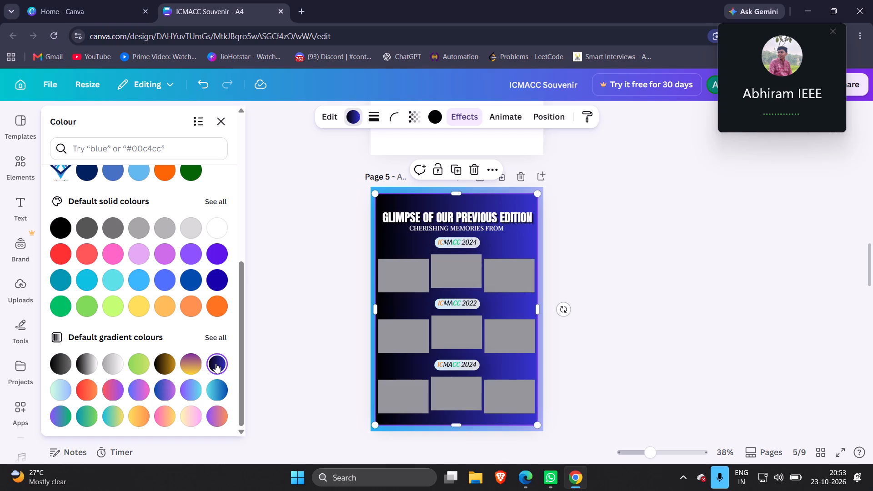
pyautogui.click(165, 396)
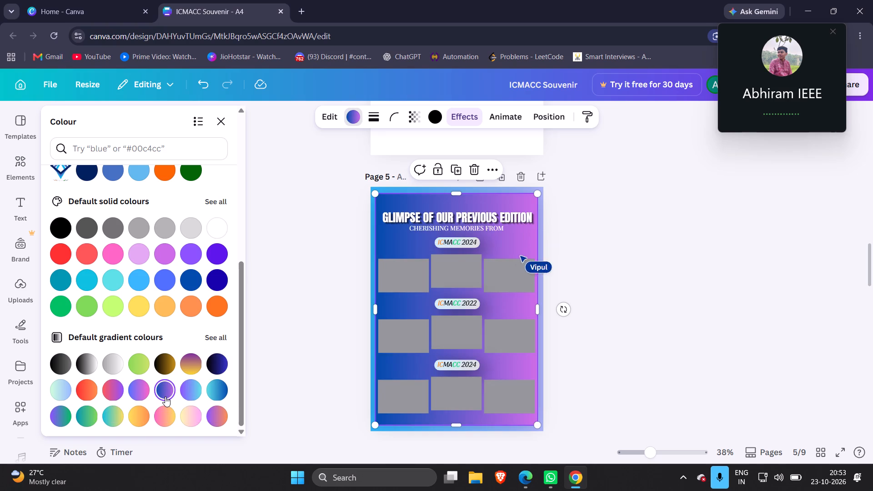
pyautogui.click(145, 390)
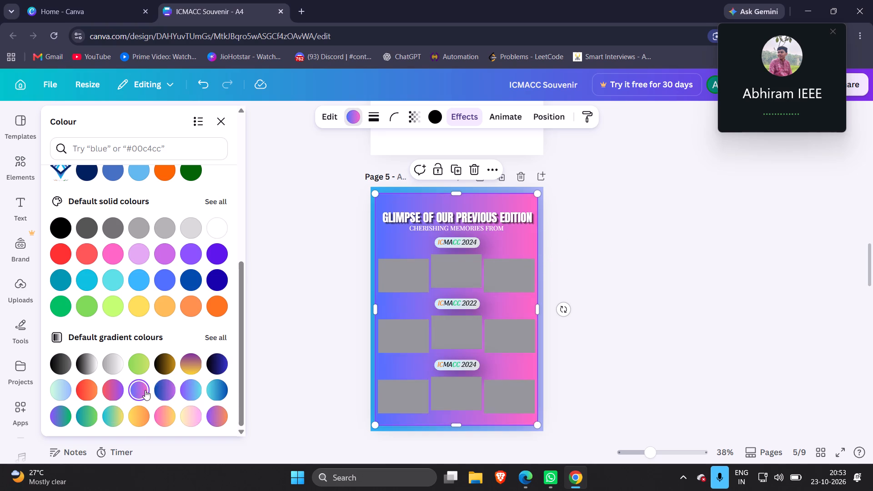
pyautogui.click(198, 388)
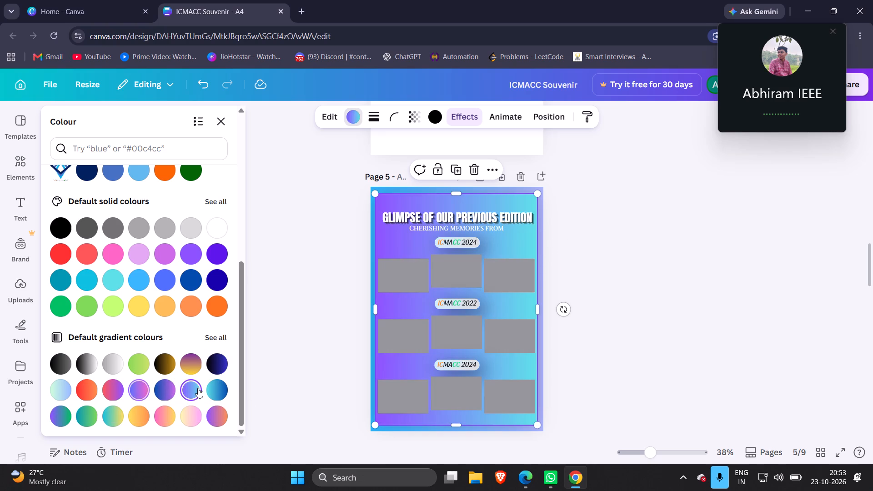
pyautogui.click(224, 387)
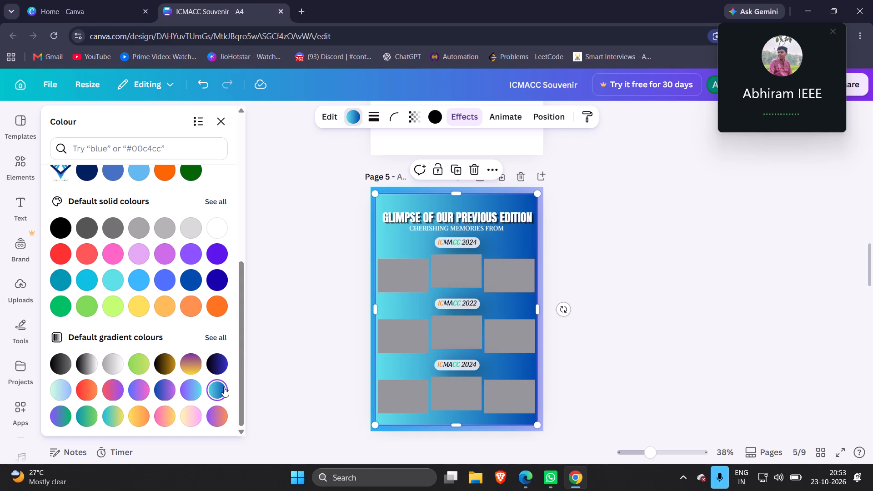
# Try the full set's cool-tone gradients on the page 5 background shape, ending with the 45° linear gradient #9358f7, #6197ee, #10d7e2.
pyautogui.click(212, 339)
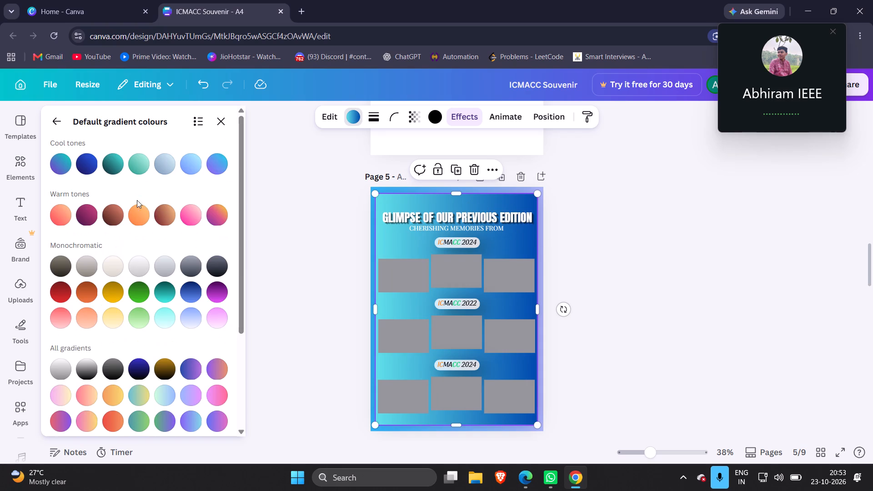
pyautogui.hscroll(1, 146, 180)
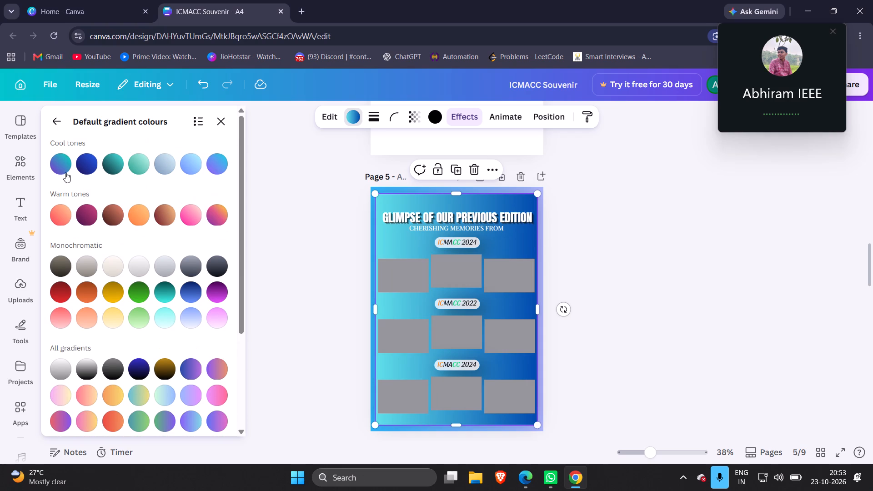
pyautogui.click(65, 172)
pyautogui.click(90, 167)
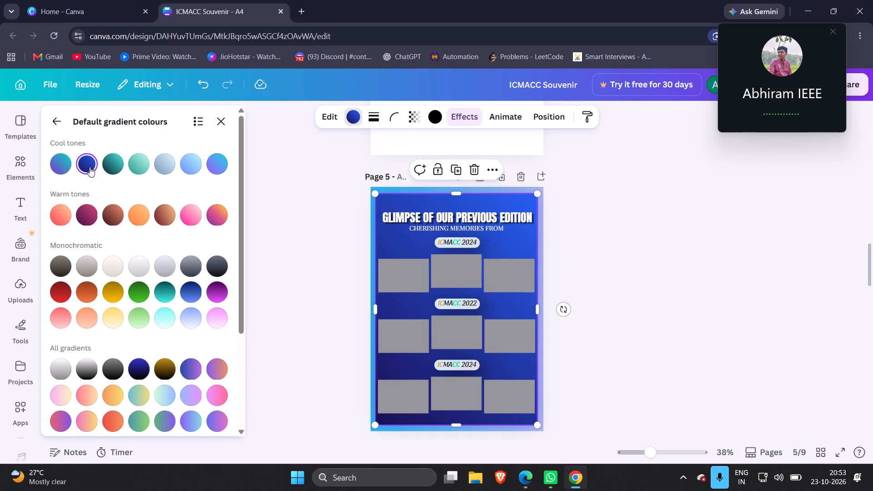
pyautogui.click(190, 164)
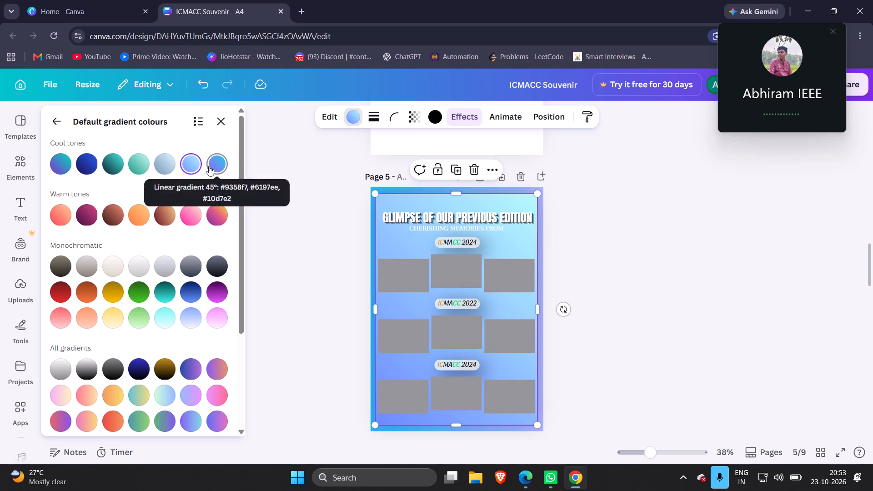
pyautogui.click(209, 166)
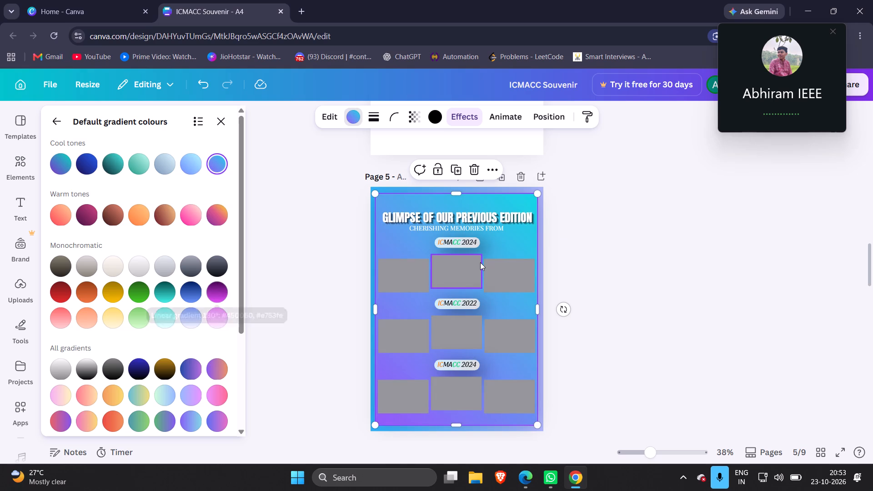
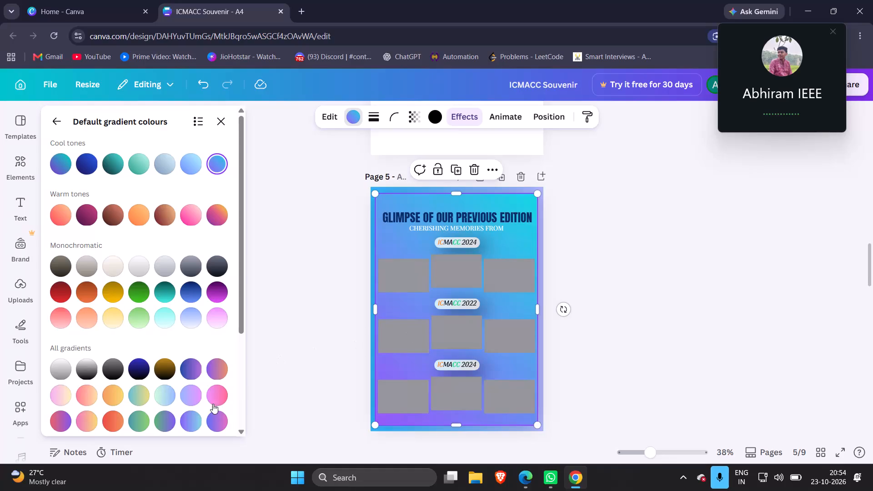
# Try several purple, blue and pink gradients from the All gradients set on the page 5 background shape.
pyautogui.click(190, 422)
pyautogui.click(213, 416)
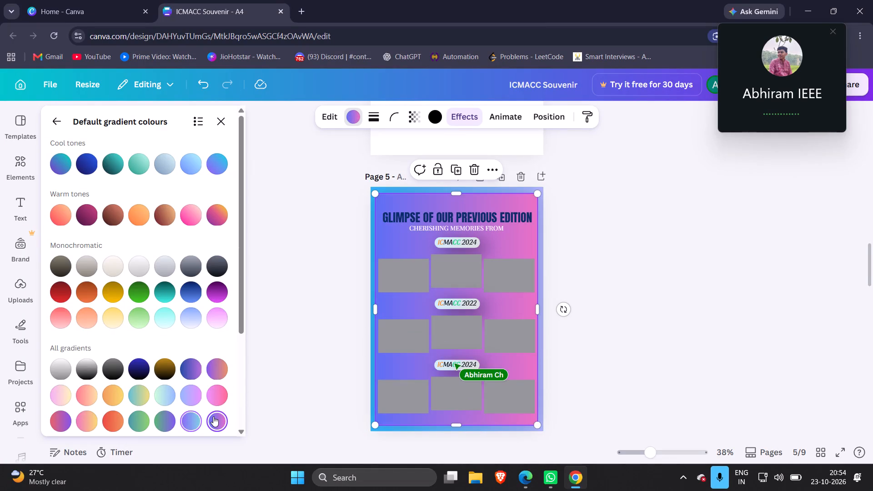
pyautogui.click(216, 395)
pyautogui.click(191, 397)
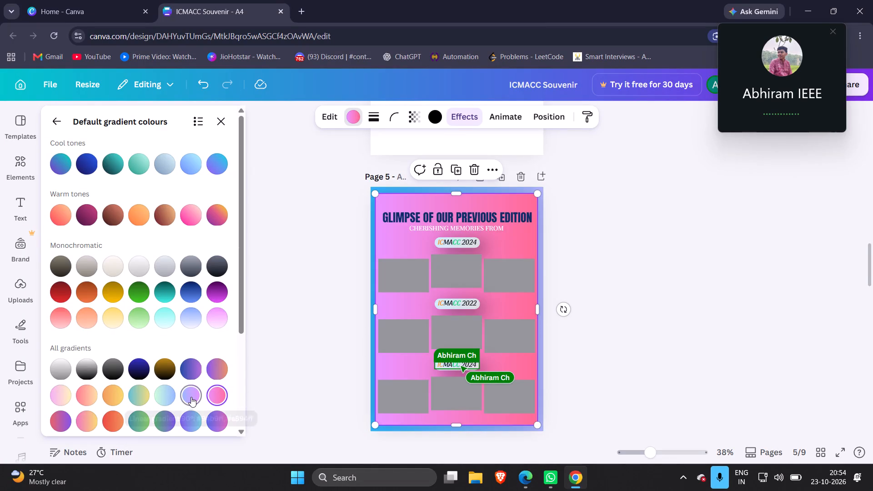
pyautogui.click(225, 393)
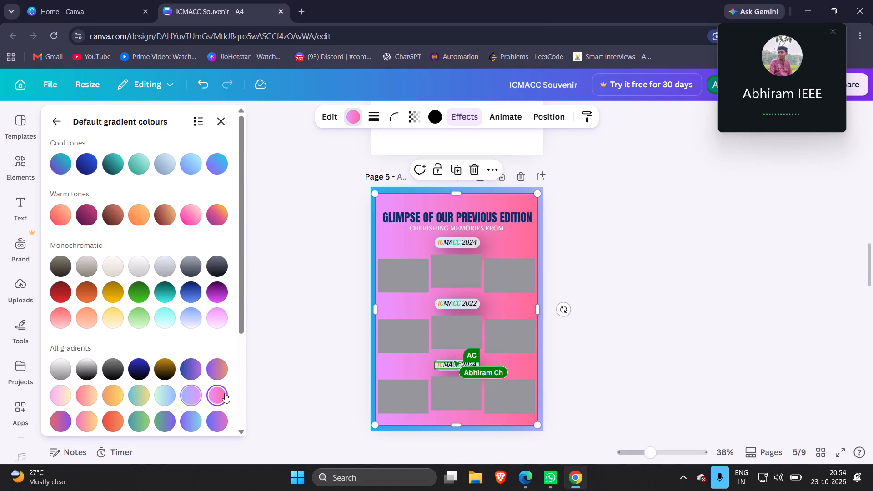
# Apply the purple-blue-cyan cool-tone gradient to the page 5 background shape.
pyautogui.click(191, 160)
pyautogui.click(215, 161)
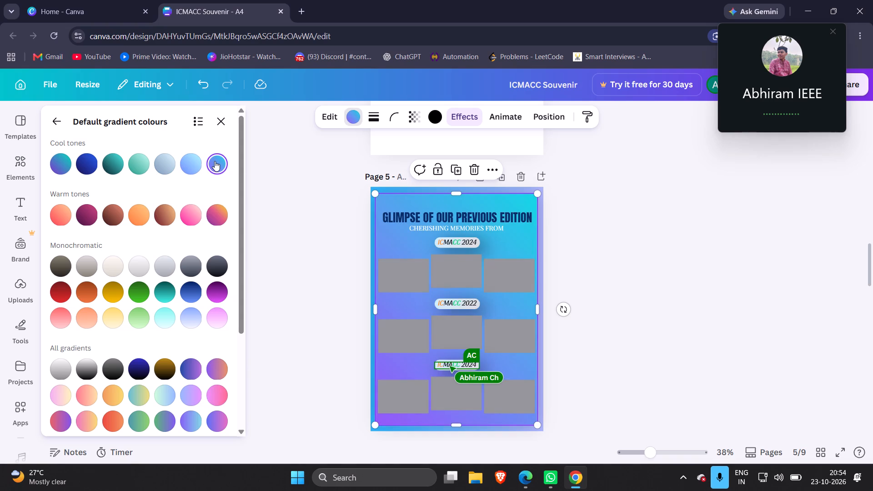
pyautogui.click(633, 285)
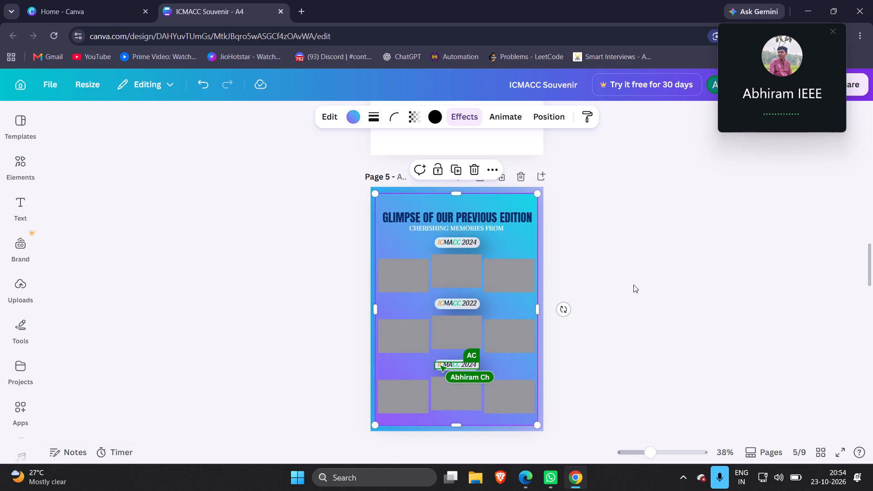
pyautogui.click(633, 285)
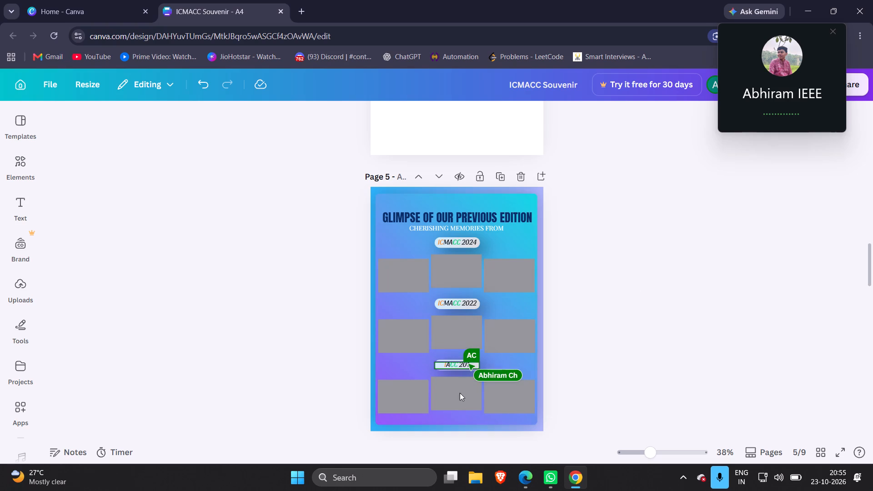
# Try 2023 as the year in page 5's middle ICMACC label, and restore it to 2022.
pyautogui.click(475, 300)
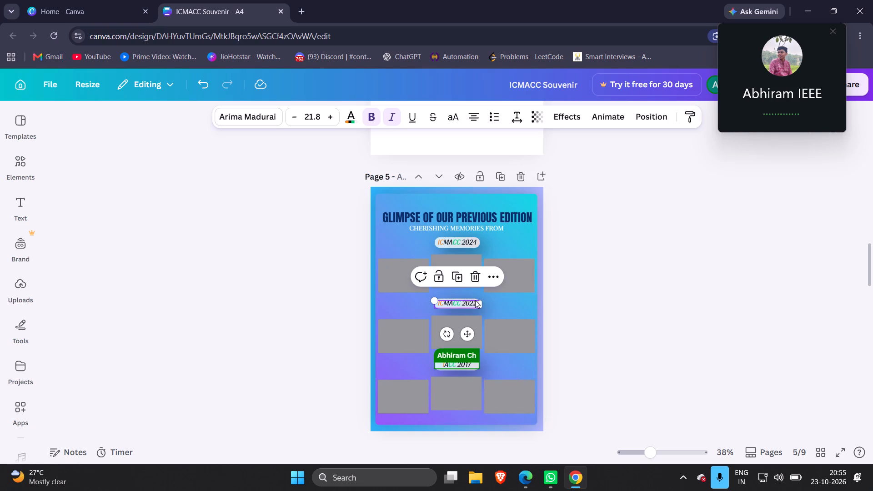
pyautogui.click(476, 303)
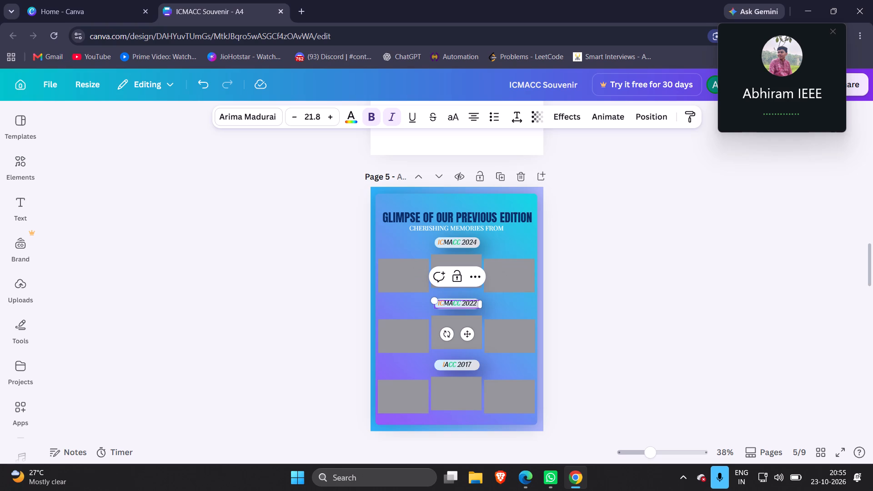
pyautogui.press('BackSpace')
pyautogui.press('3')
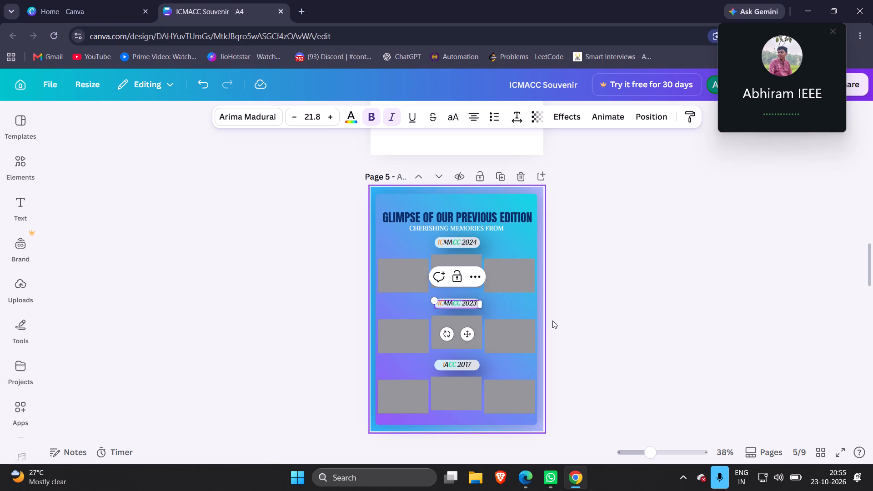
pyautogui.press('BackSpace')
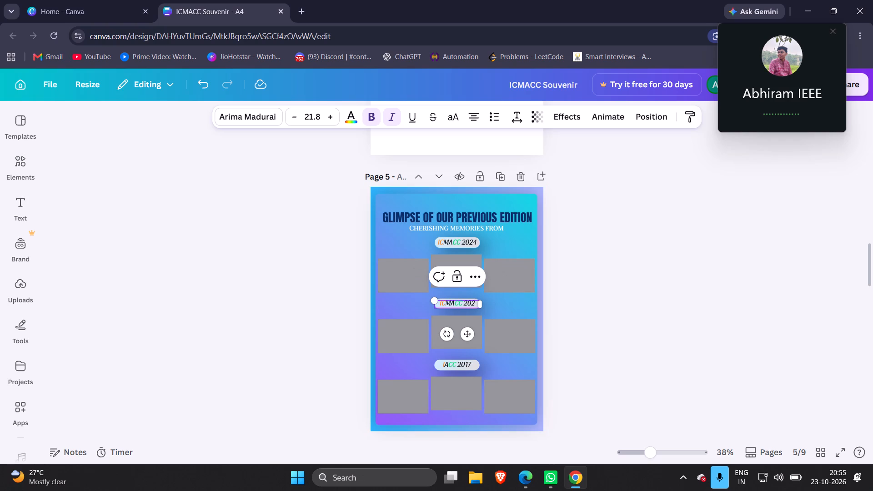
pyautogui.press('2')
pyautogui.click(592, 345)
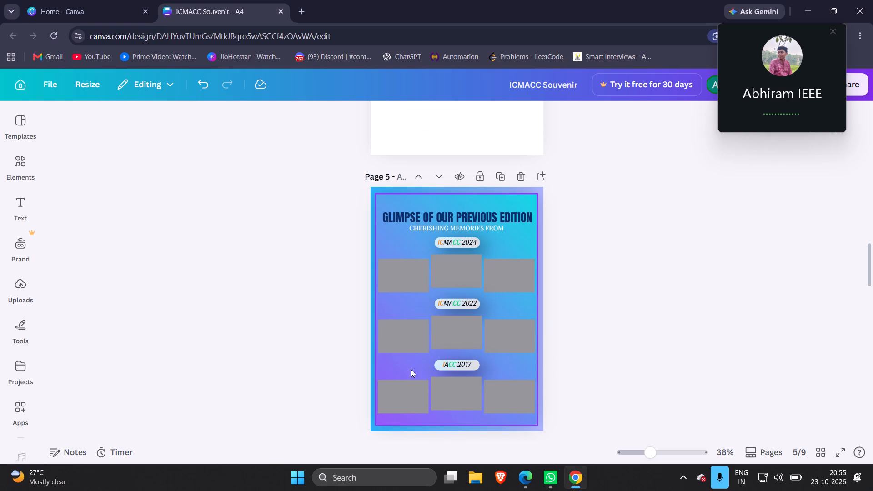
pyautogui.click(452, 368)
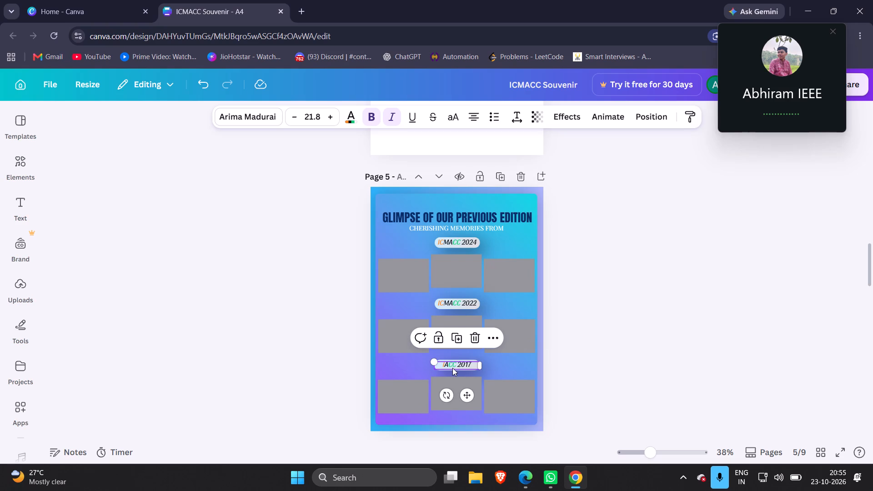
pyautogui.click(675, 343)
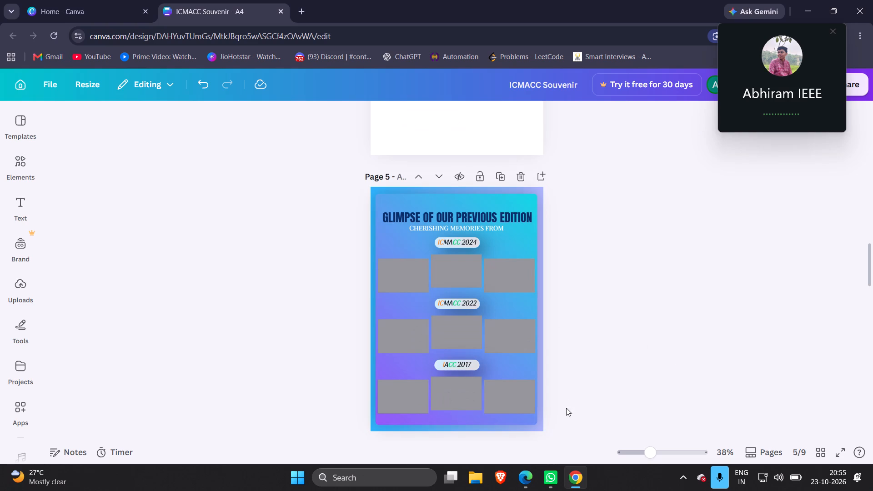
# Switch to WhatsApp.
pyautogui.click(552, 478)
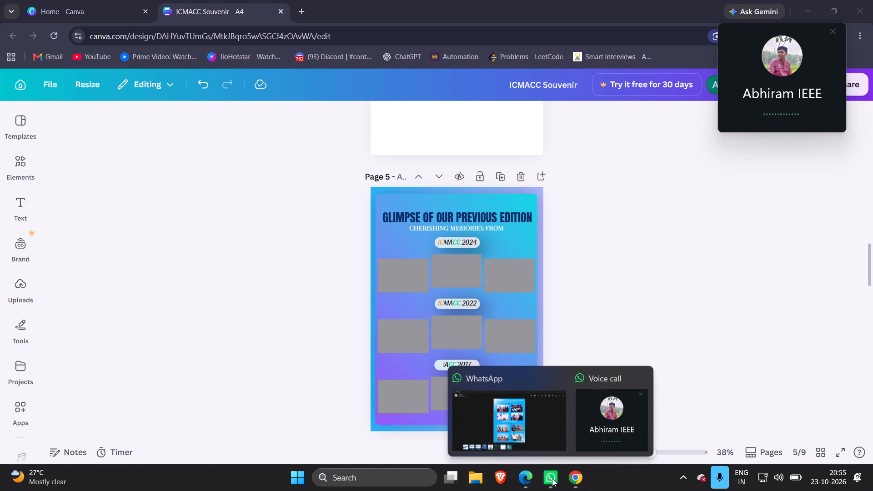
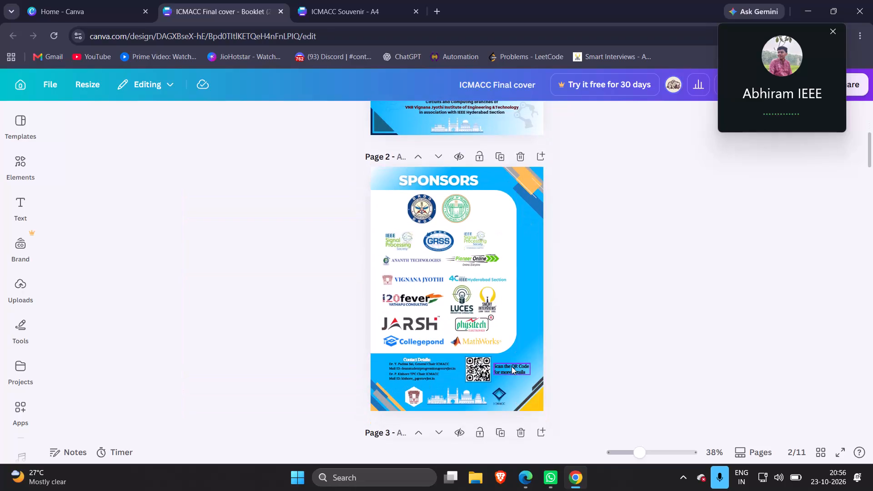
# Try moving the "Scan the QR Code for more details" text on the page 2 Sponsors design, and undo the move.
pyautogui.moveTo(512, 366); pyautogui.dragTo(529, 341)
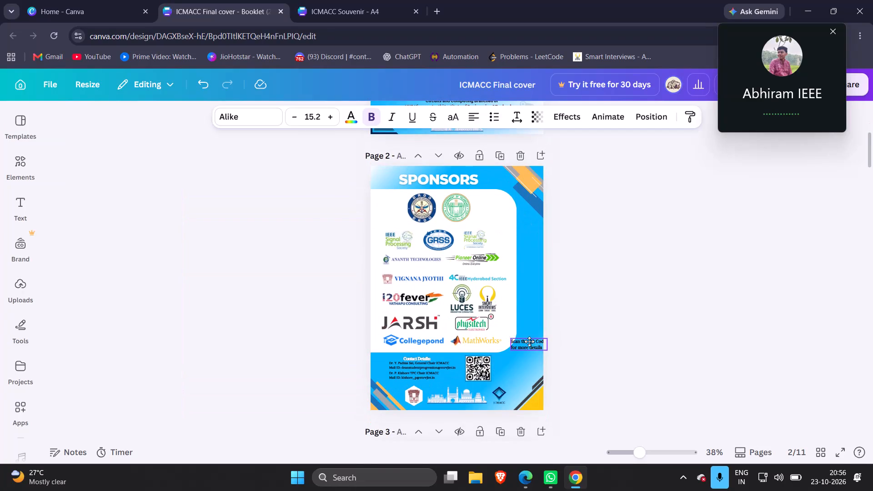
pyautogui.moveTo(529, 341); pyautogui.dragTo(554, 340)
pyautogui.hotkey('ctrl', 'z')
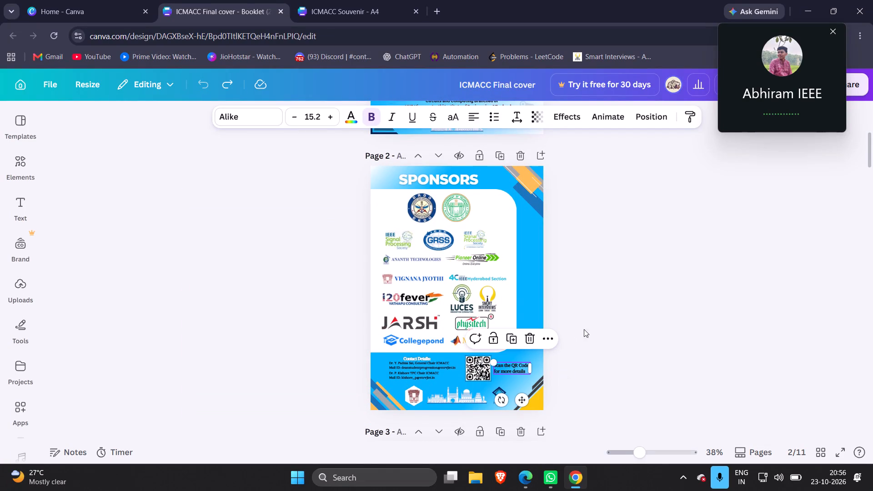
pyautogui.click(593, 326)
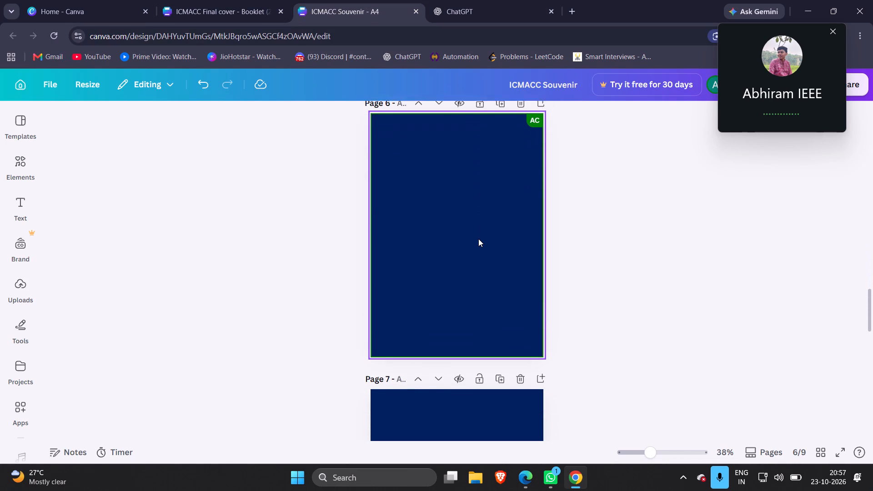
# Look through the ICMACC Souvenir pages from the page 5 previous-edition photo layout to the blank navy page 9.
pyautogui.scroll(-1, 478, 239)
pyautogui.scroll(4, 478, 239)
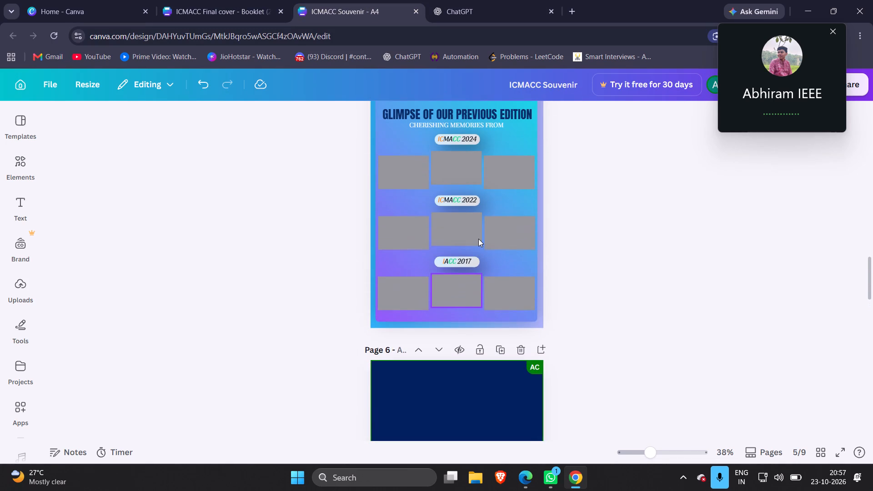
pyautogui.scroll(1, 478, 239)
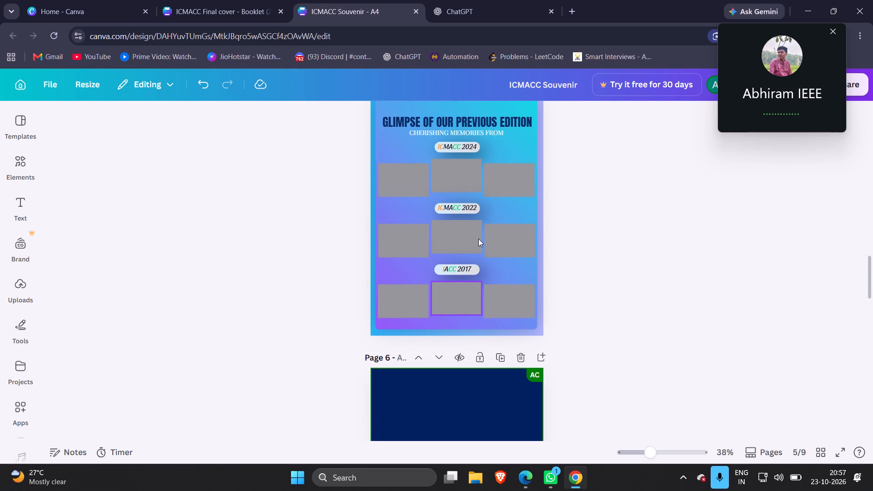
pyautogui.scroll(-1, 602, 271)
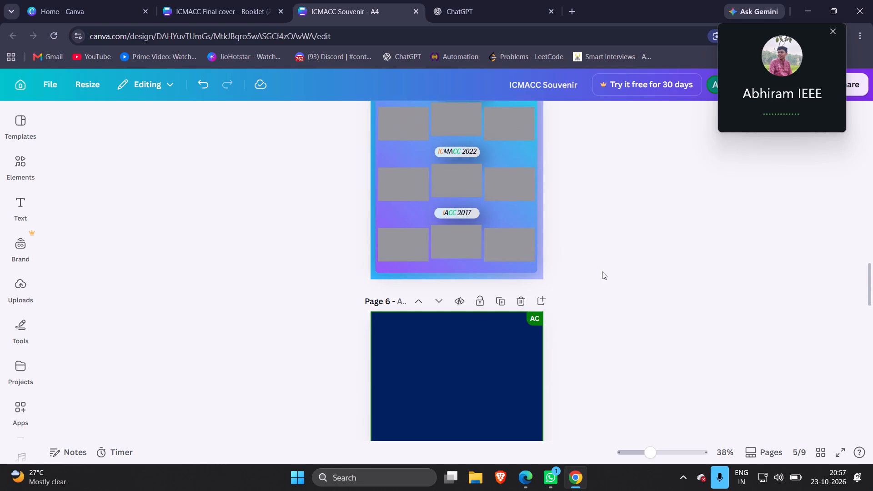
pyautogui.scroll(-5, 602, 271)
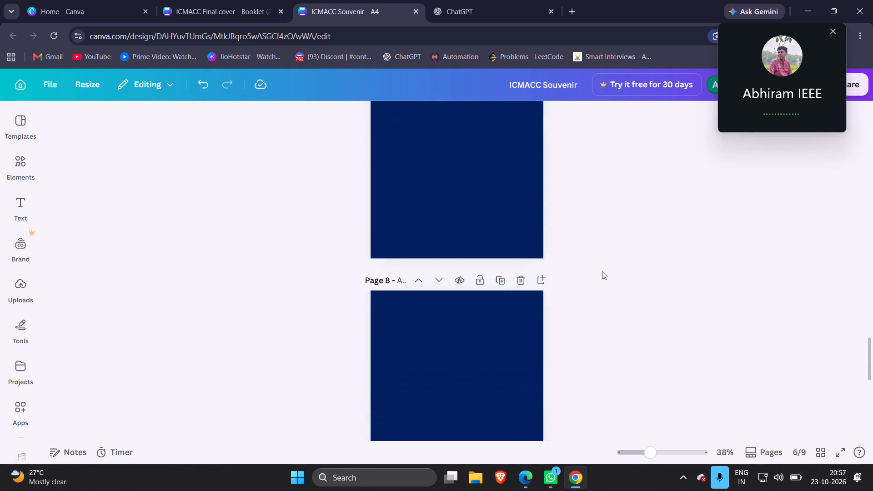
pyautogui.scroll(-2, 602, 271)
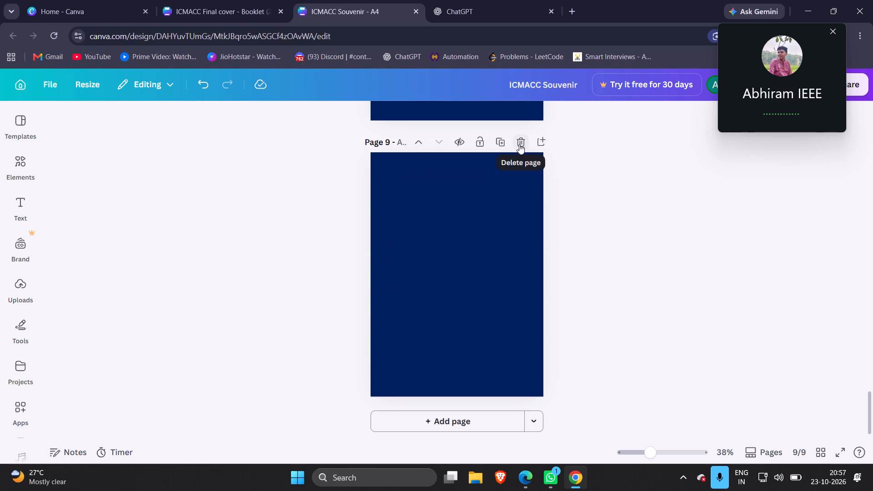
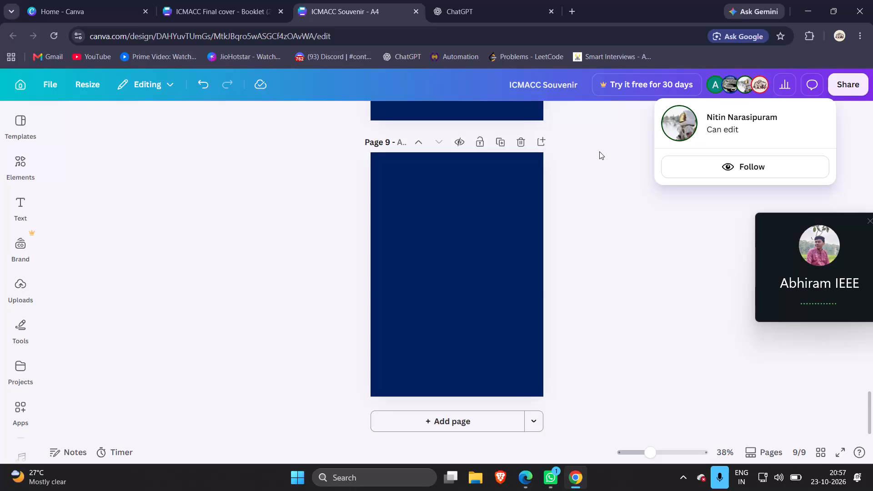
# Look back through the ICMACC Souvenir pages from page 9 up to the "Glimpse of Our Previous Edition" page.
pyautogui.click(599, 151)
pyautogui.scroll(4, 599, 151)
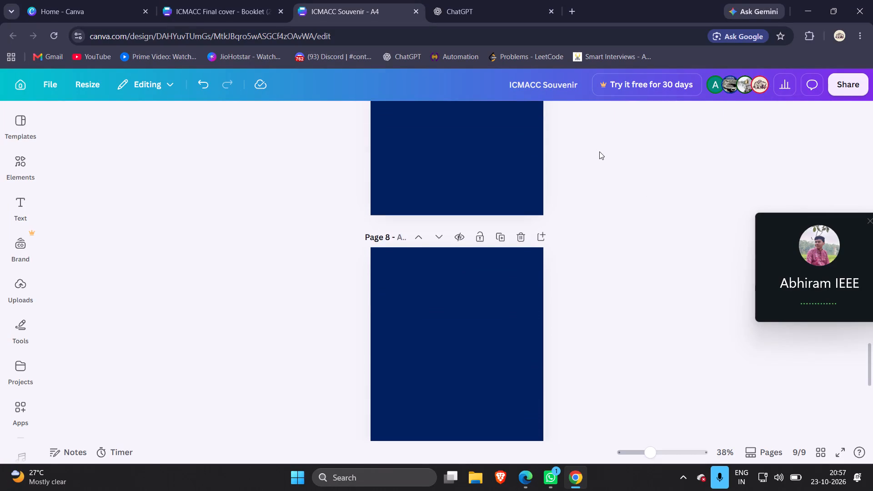
pyautogui.scroll(4, 599, 151)
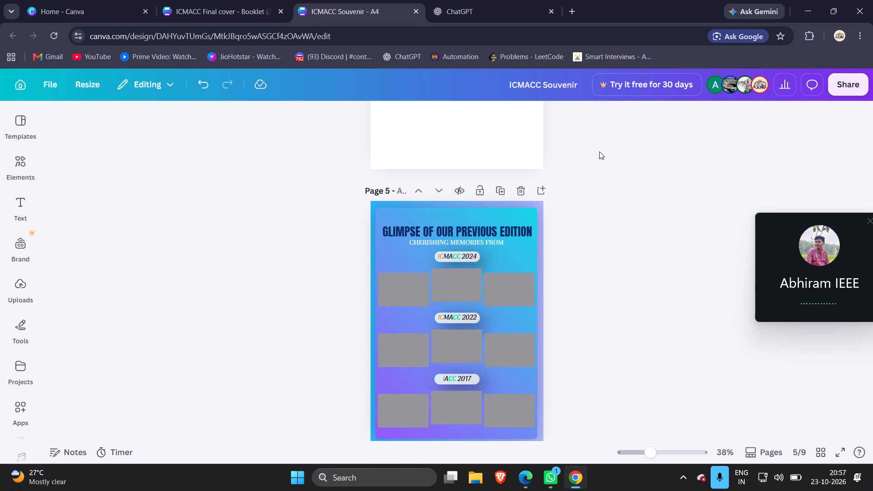
# Review the cover designs on pages 1 to 3 of the ICMACC Souvenir and check the list of current collaborators.
pyautogui.scroll(4, 599, 151)
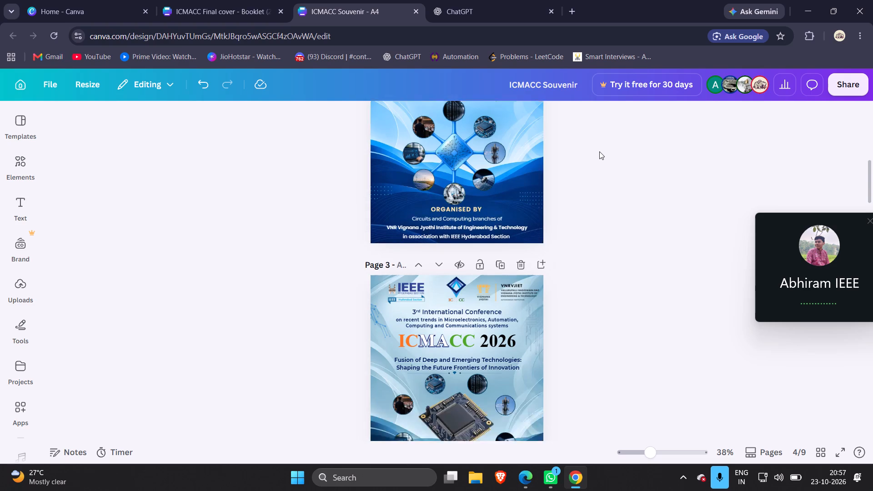
pyautogui.scroll(3, 599, 151)
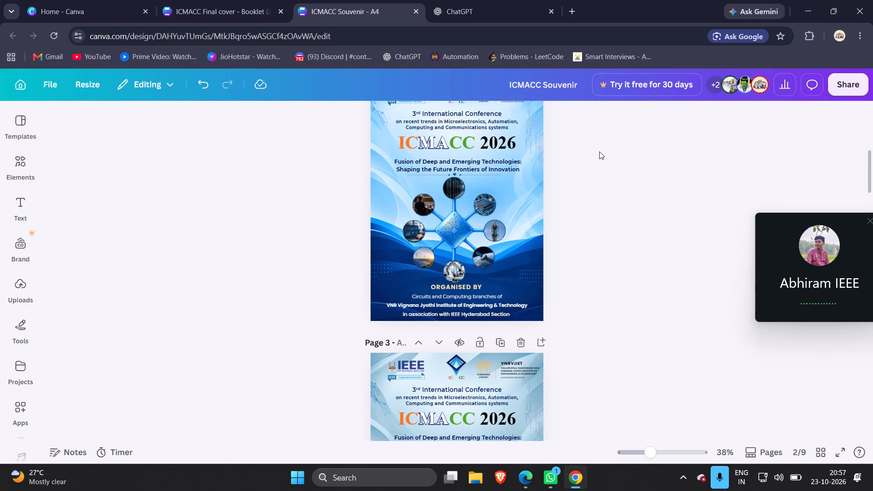
pyautogui.click(716, 84)
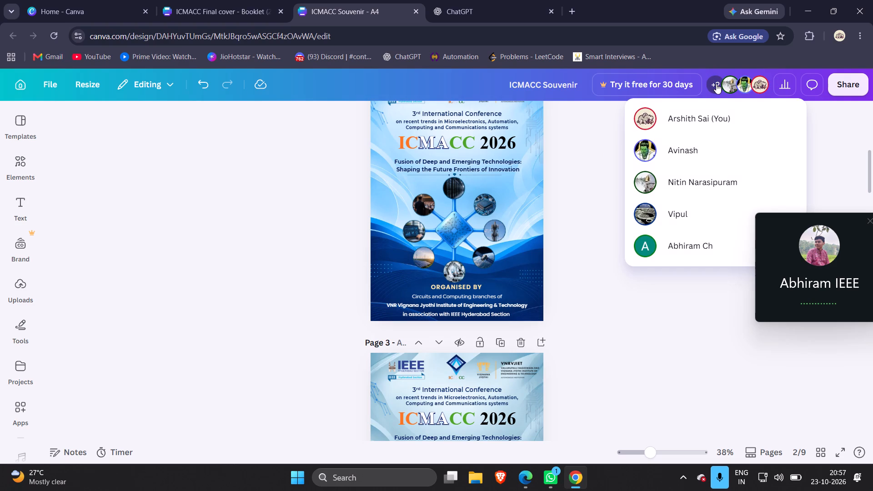
pyautogui.click(586, 199)
pyautogui.scroll(1, 586, 199)
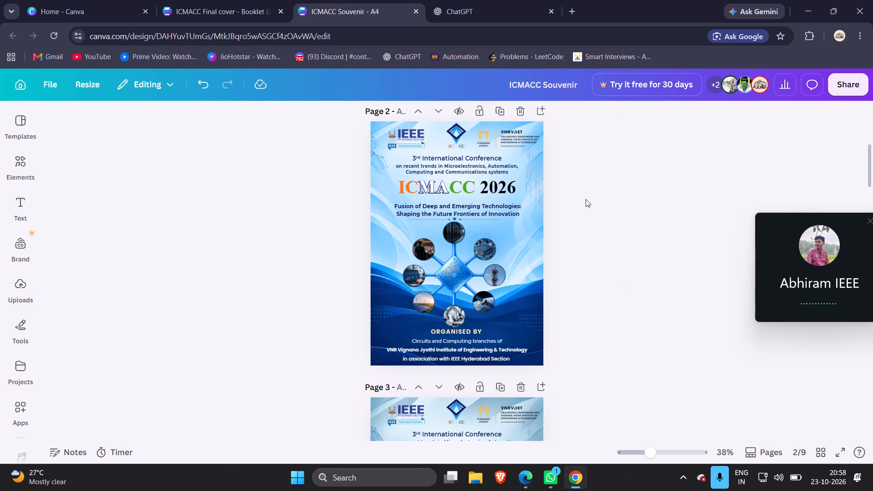
pyautogui.scroll(4, 586, 199)
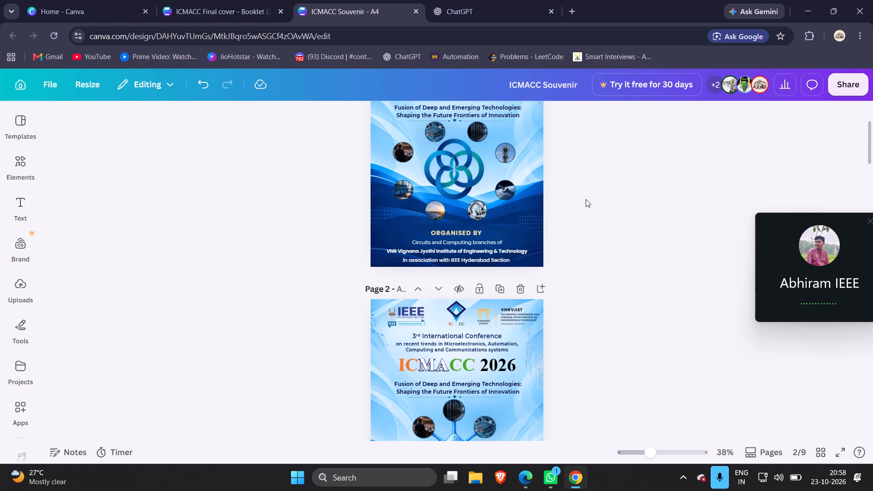
pyautogui.scroll(-3, 586, 199)
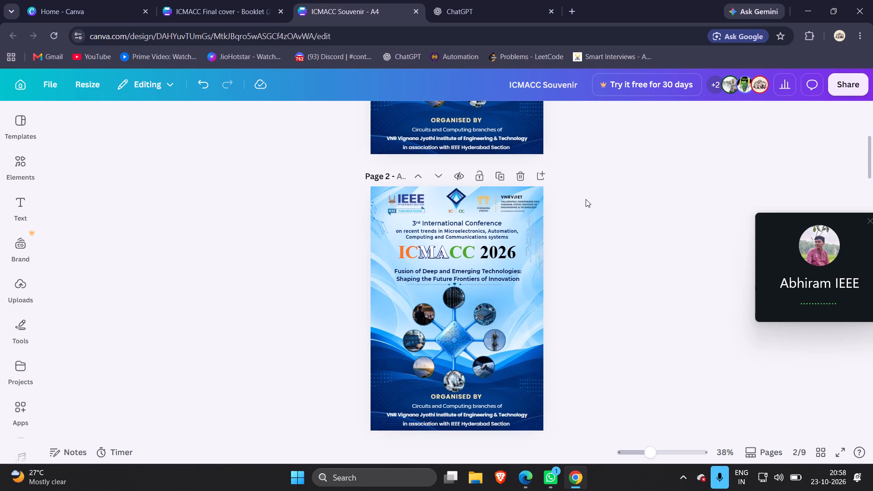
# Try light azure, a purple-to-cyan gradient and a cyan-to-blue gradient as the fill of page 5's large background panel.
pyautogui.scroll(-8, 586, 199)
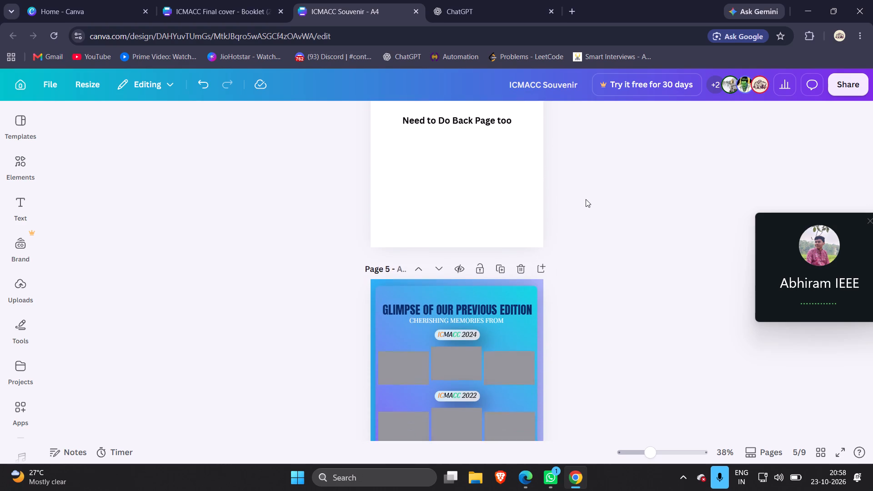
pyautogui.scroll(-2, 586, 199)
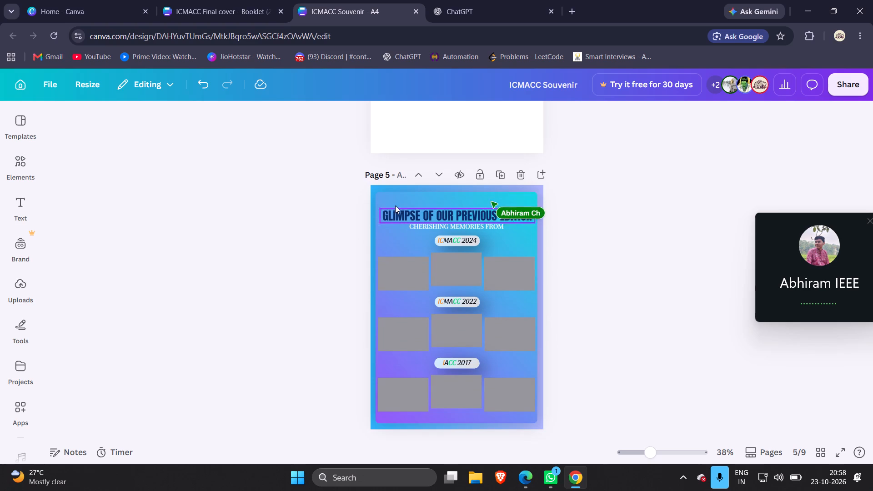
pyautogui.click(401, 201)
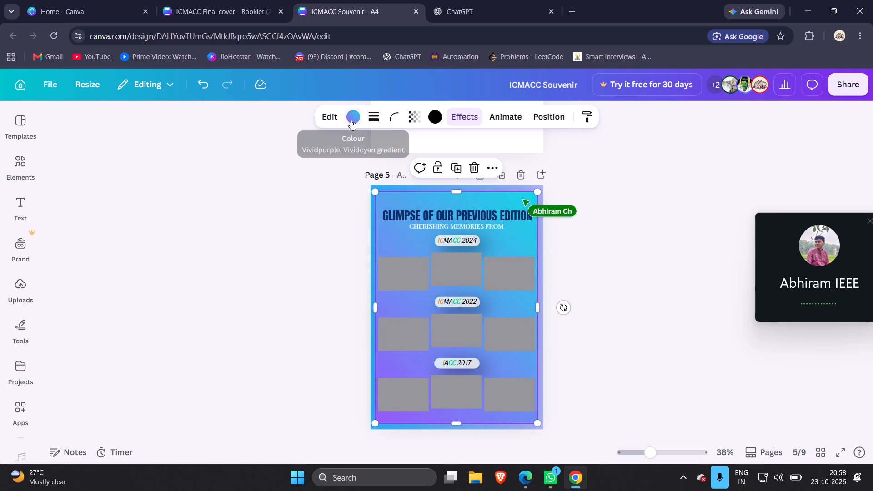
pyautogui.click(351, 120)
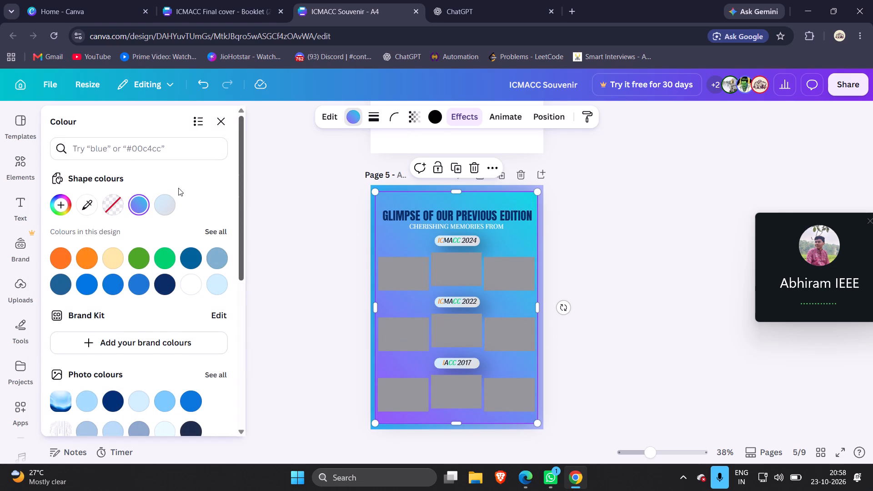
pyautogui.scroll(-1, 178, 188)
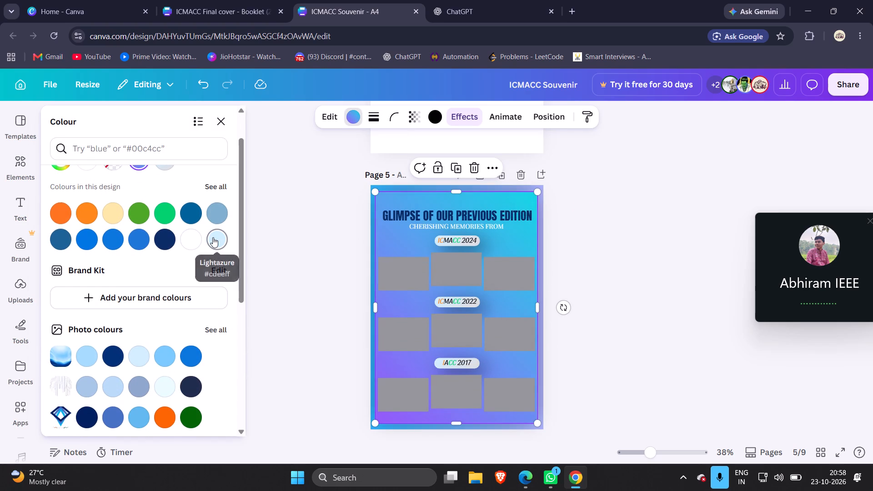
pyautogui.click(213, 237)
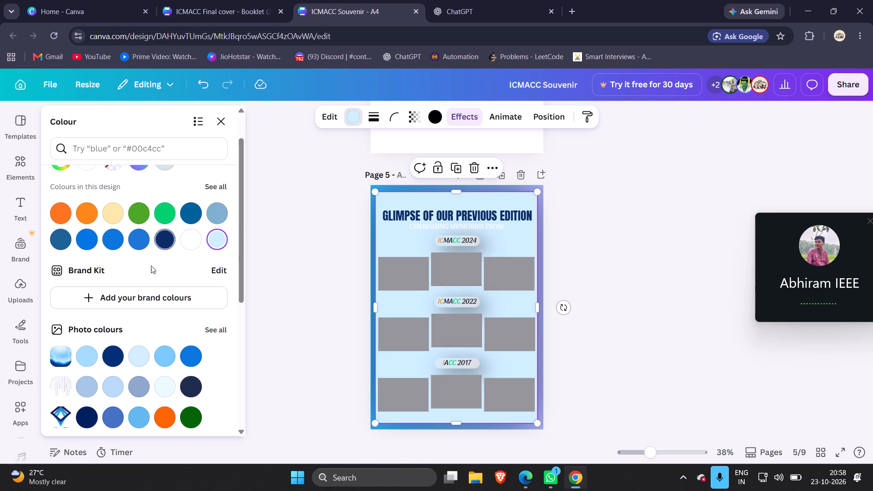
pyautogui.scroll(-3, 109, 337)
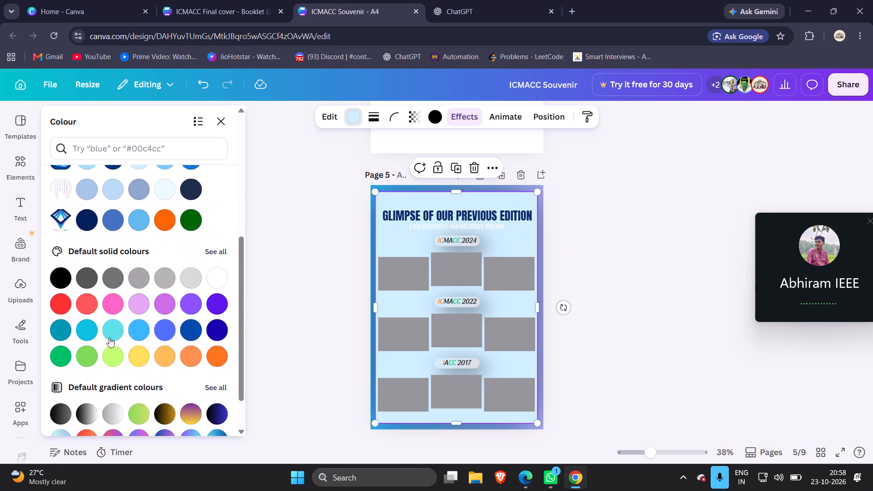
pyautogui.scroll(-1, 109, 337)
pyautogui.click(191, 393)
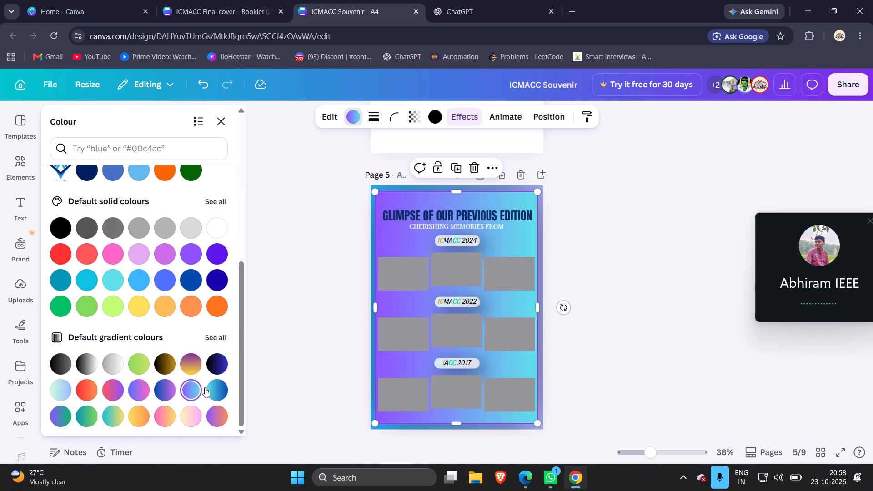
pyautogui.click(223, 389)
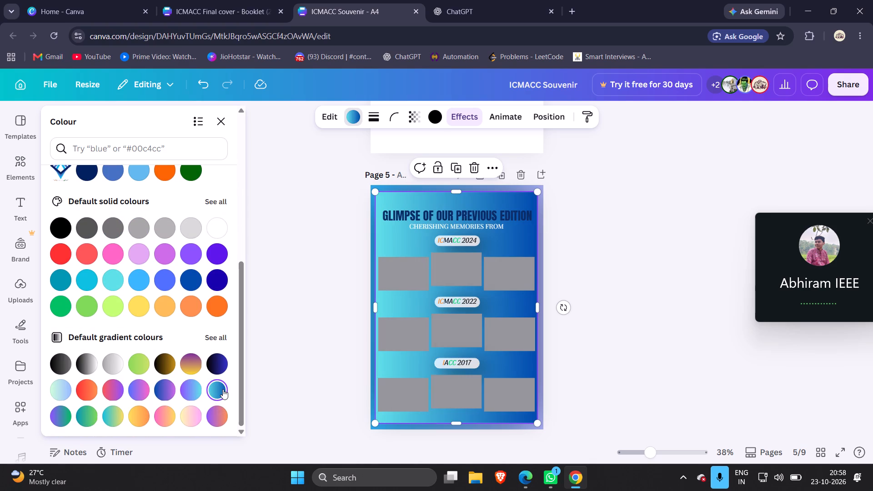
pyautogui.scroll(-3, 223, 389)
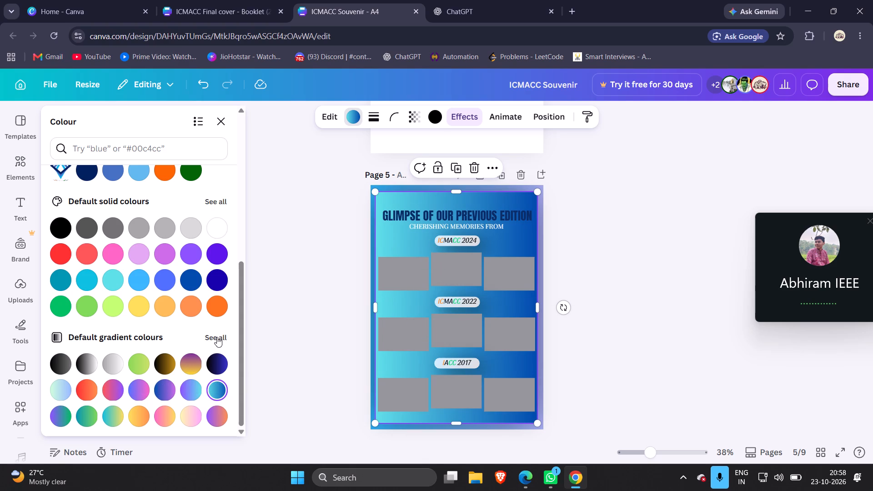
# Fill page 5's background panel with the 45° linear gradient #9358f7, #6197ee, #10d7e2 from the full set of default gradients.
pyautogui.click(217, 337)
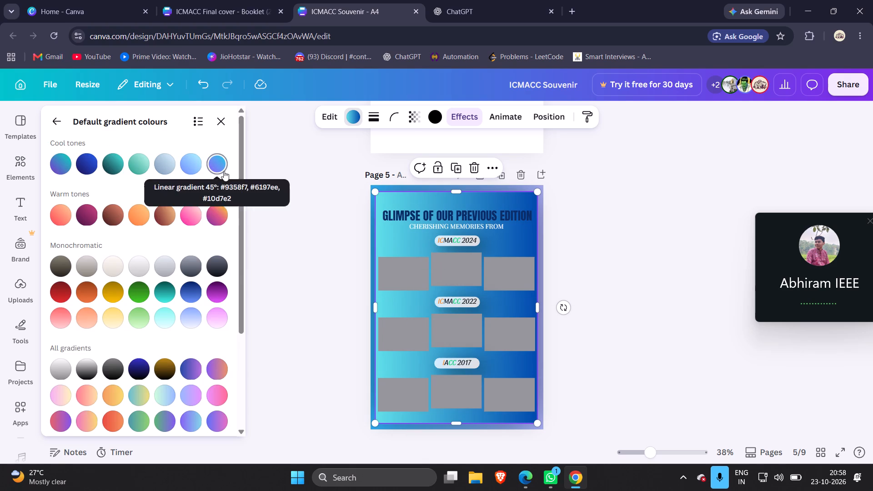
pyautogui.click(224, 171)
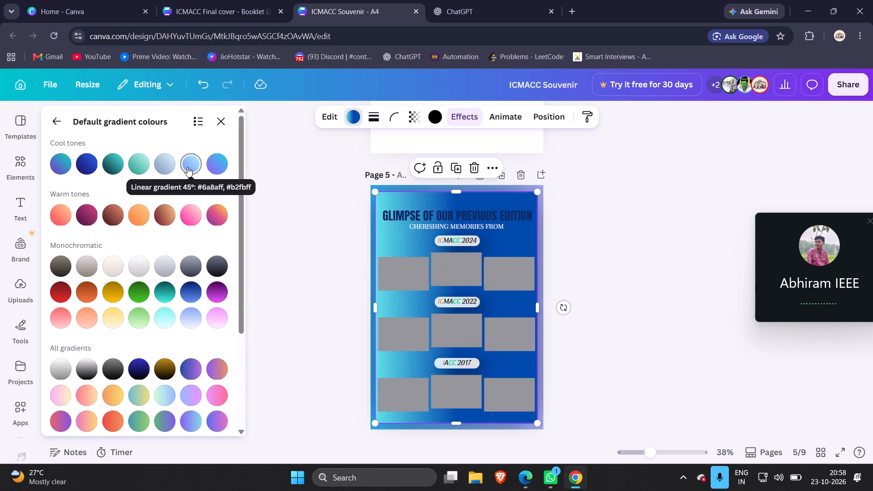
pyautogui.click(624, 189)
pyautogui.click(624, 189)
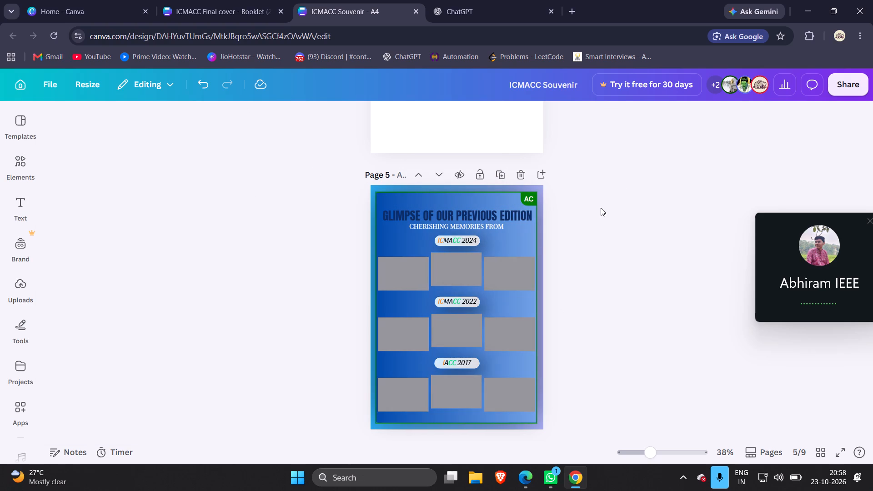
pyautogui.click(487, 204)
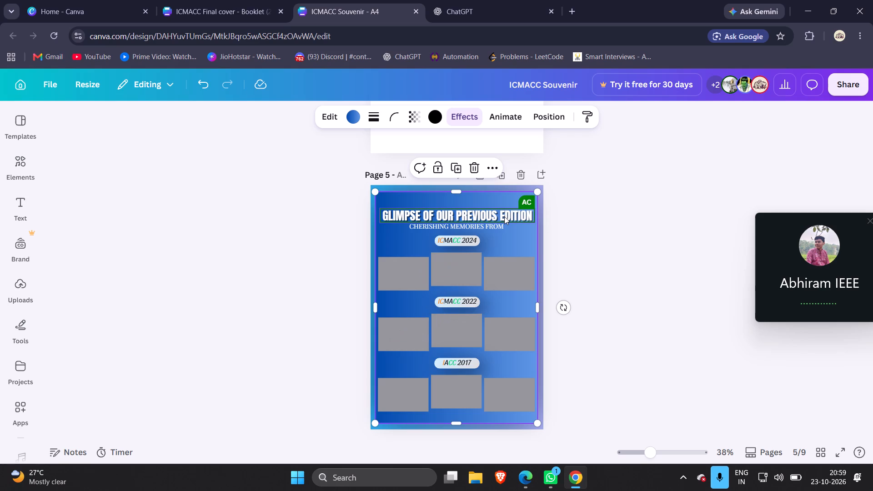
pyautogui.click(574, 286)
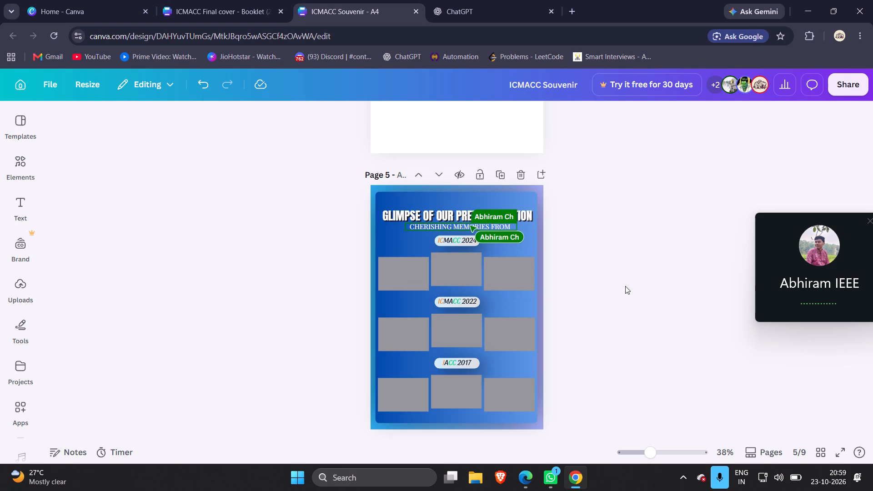
# Align the "Glimpse of Our Previous Edition" heading to the horizontal centre of page 5.
pyautogui.click(532, 217)
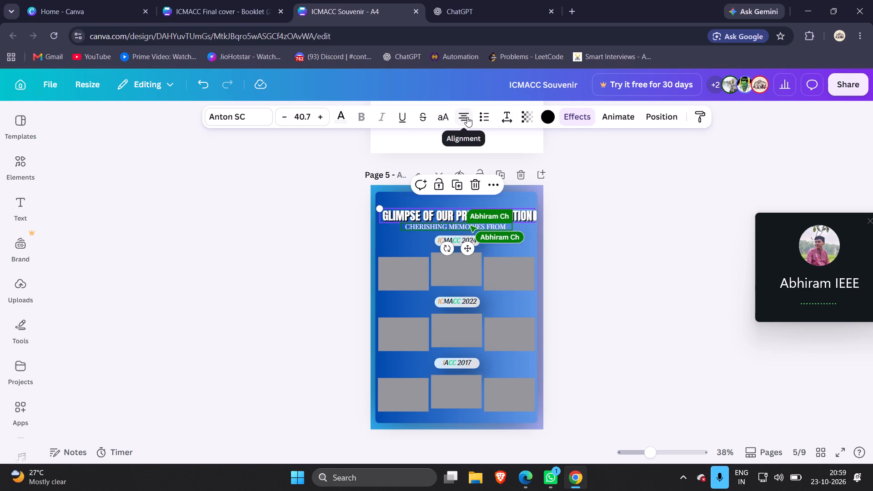
pyautogui.click(669, 113)
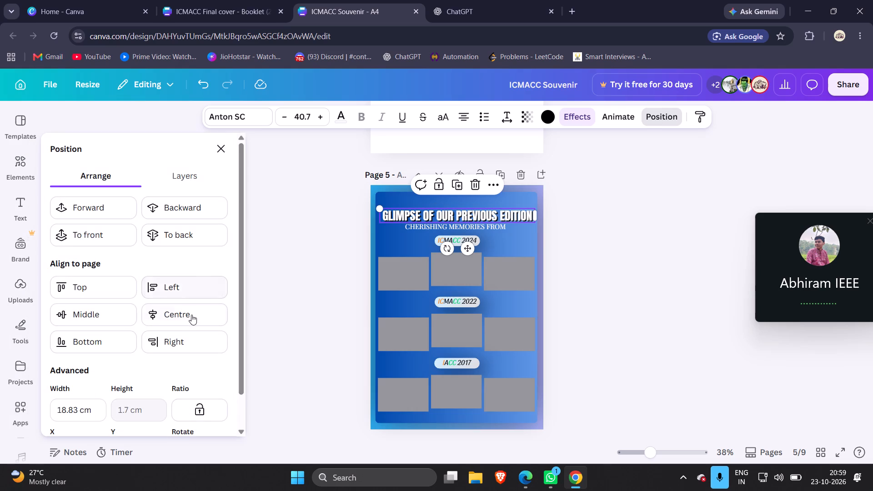
pyautogui.click(190, 320)
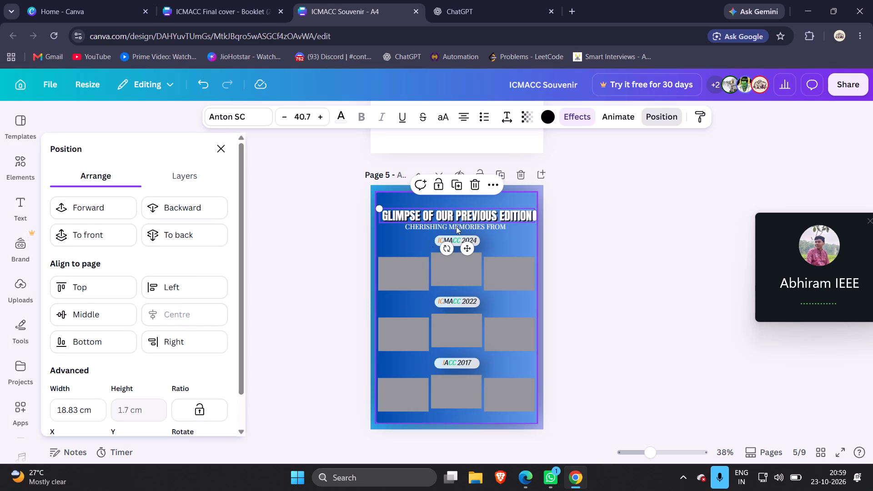
# Align the "Cherishing Memories From" subtitle to the horizontal centre of page 5.
pyautogui.click(472, 220)
pyautogui.click(473, 228)
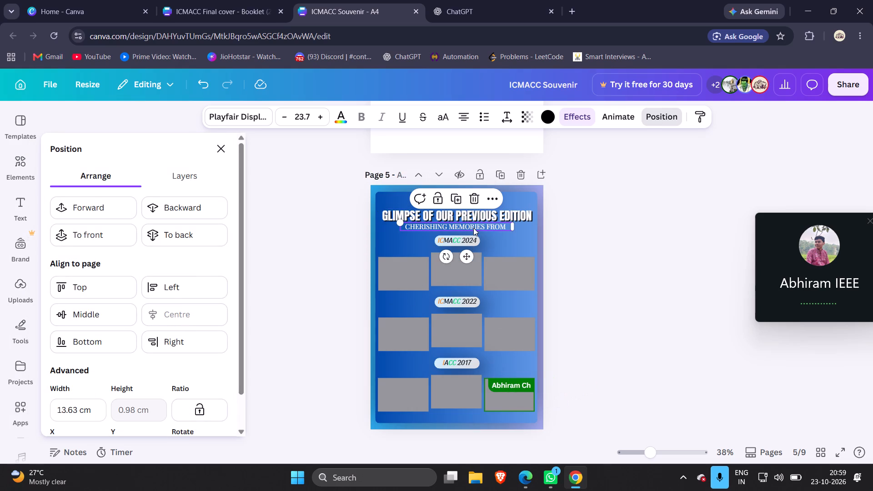
pyautogui.click(653, 117)
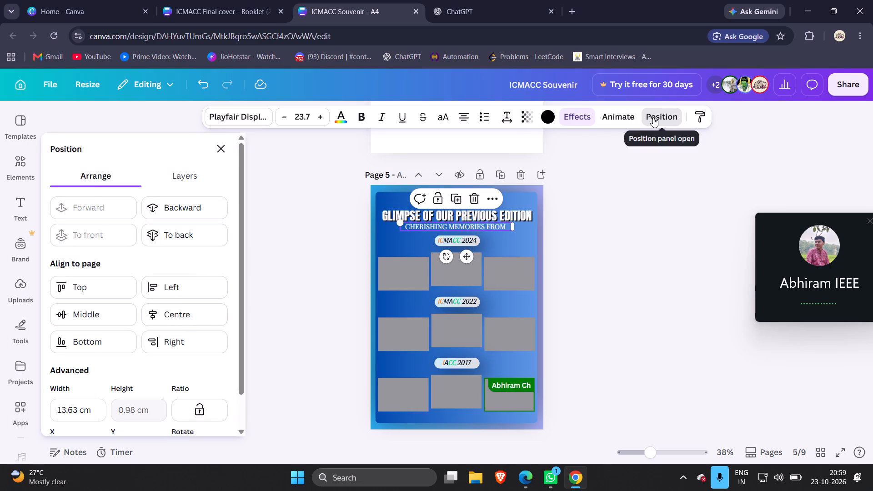
pyautogui.click(653, 117)
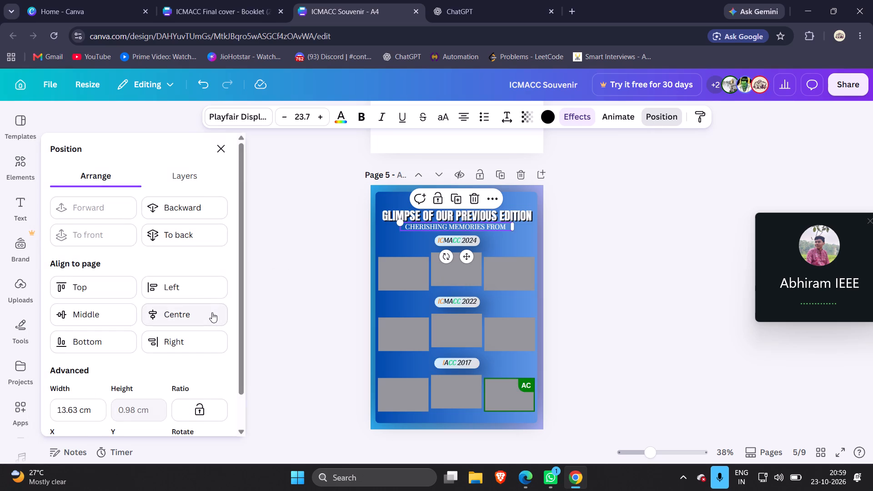
pyautogui.click(212, 312)
pyautogui.click(636, 282)
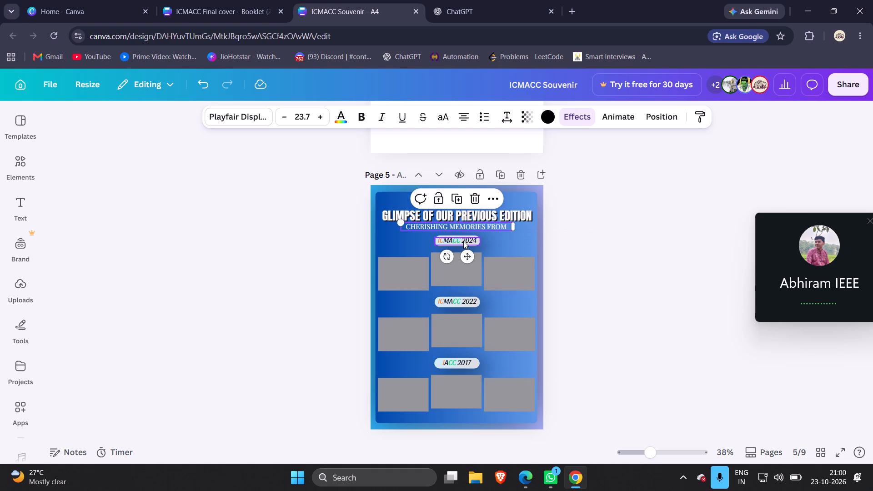
# Align the "ICMACC 2024" label text to the horizontal centre of page 5.
pyautogui.click(463, 241)
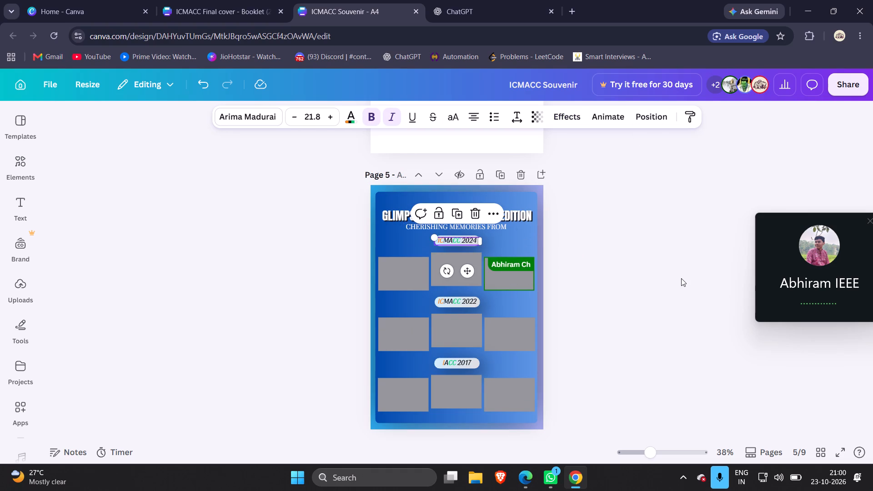
pyautogui.click(642, 122)
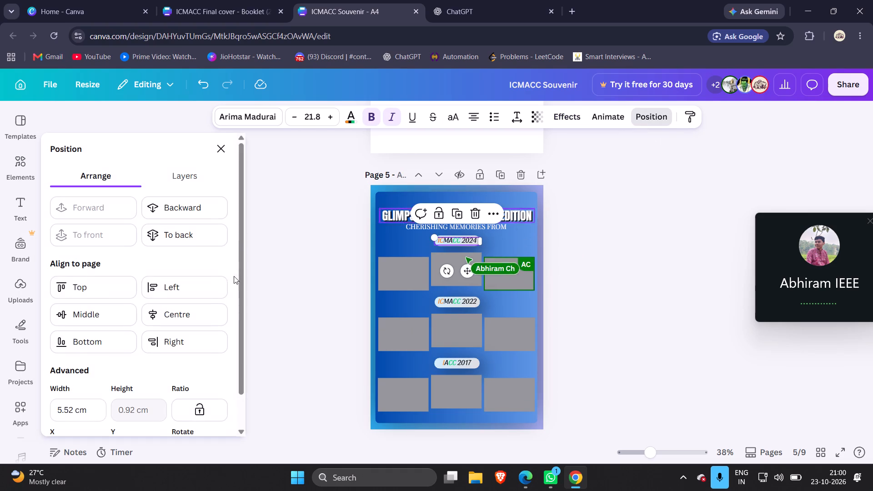
pyautogui.click(195, 309)
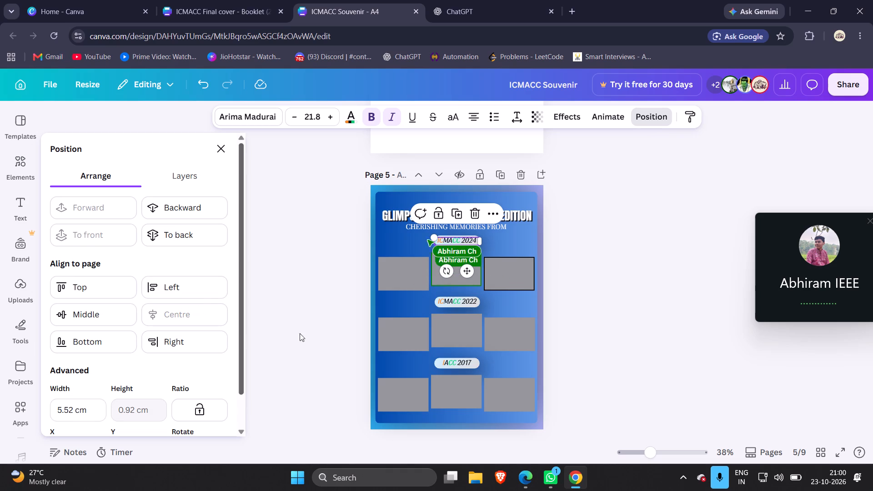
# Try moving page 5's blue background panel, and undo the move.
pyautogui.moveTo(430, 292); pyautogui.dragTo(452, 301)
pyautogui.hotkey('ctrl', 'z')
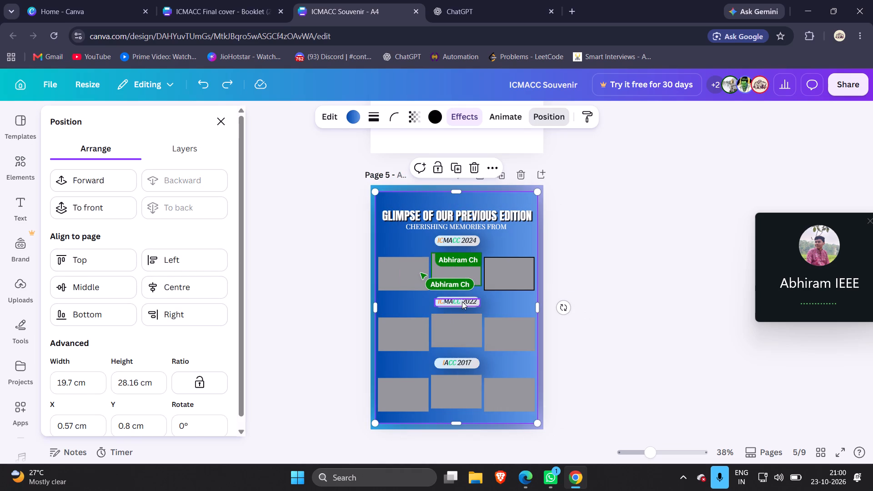
# Align the "ICMACC 2022" label text to the horizontal centre of page 5.
pyautogui.click(462, 301)
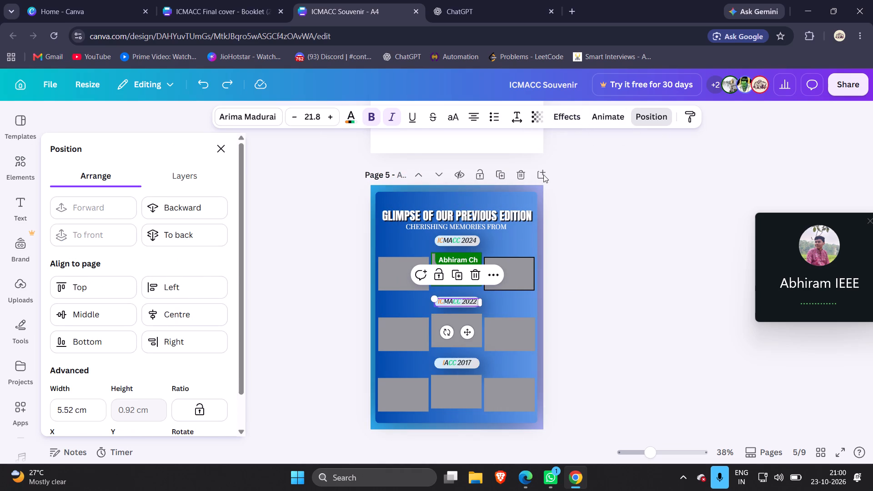
pyautogui.click(161, 319)
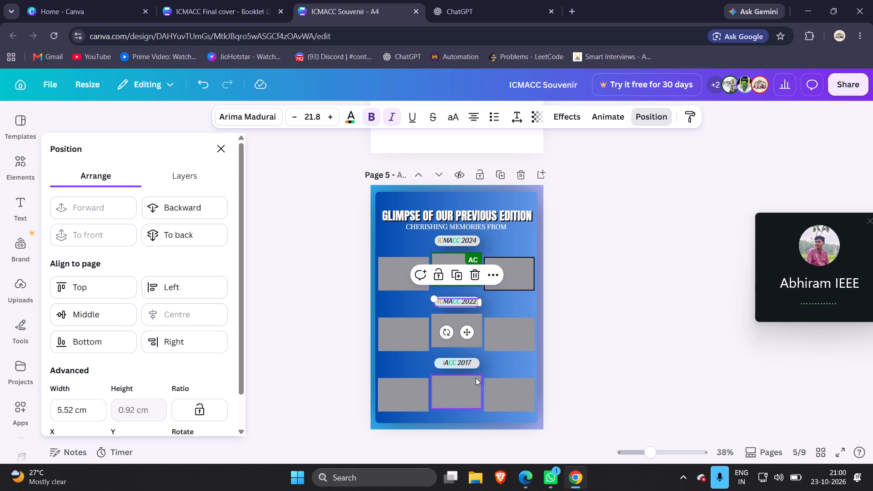
# Align the "IACC 2017" label text to the horizontal centre of page 5.
pyautogui.click(471, 365)
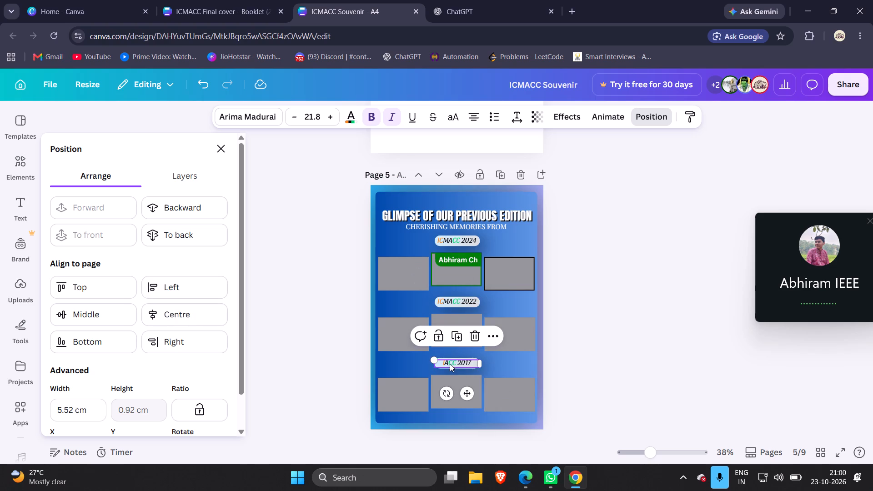
pyautogui.click(447, 362)
pyautogui.press('Left')
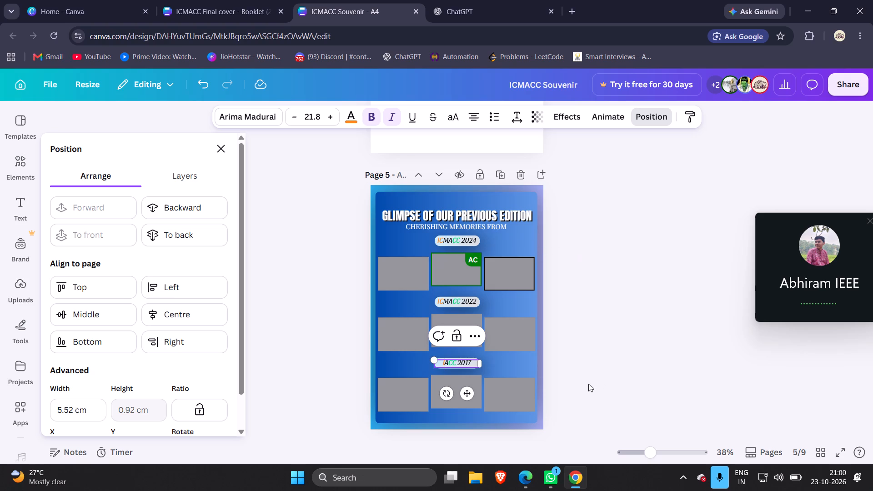
pyautogui.click(197, 310)
pyautogui.click(590, 358)
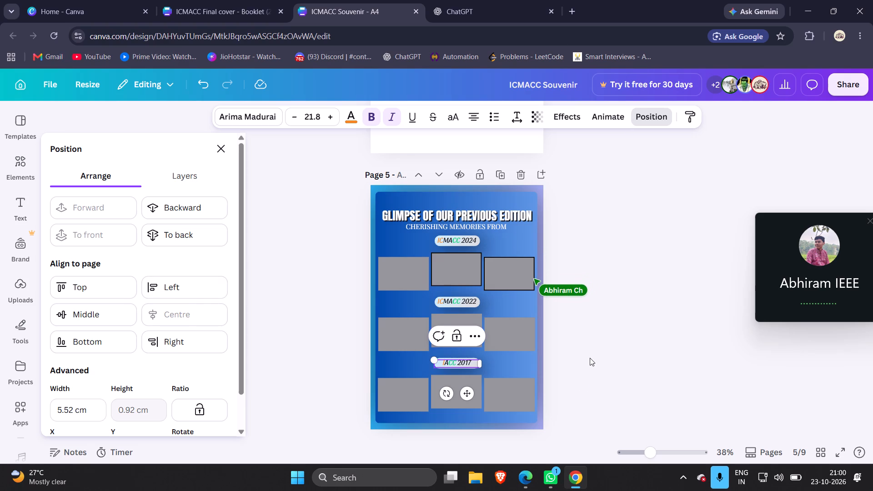
pyautogui.click(590, 358)
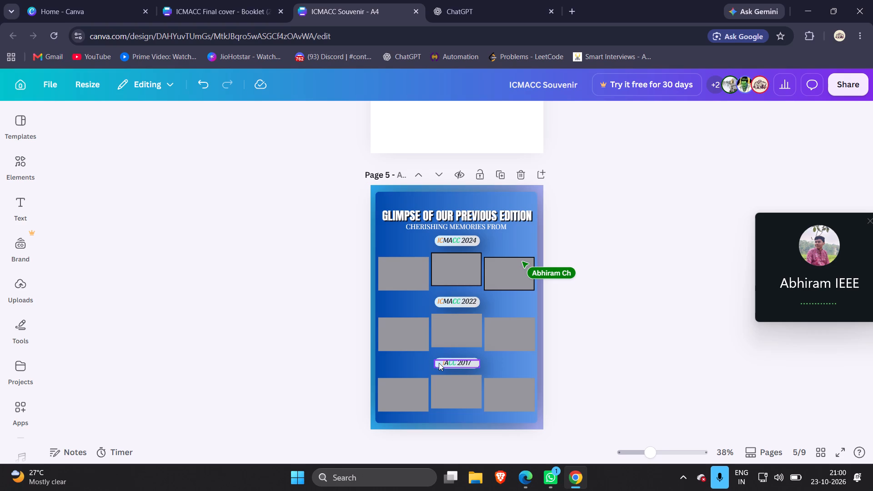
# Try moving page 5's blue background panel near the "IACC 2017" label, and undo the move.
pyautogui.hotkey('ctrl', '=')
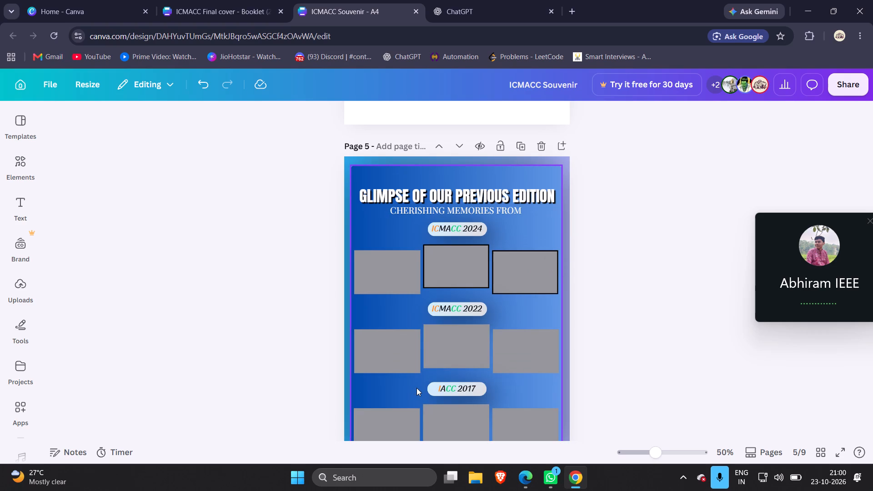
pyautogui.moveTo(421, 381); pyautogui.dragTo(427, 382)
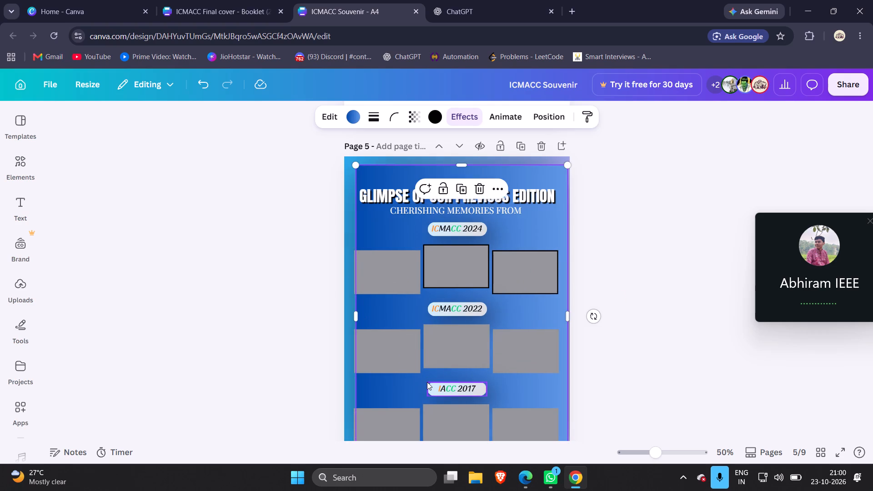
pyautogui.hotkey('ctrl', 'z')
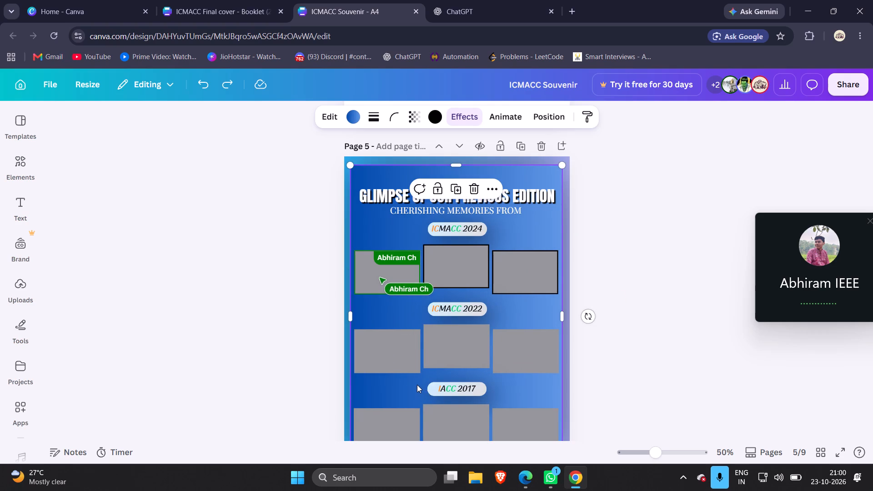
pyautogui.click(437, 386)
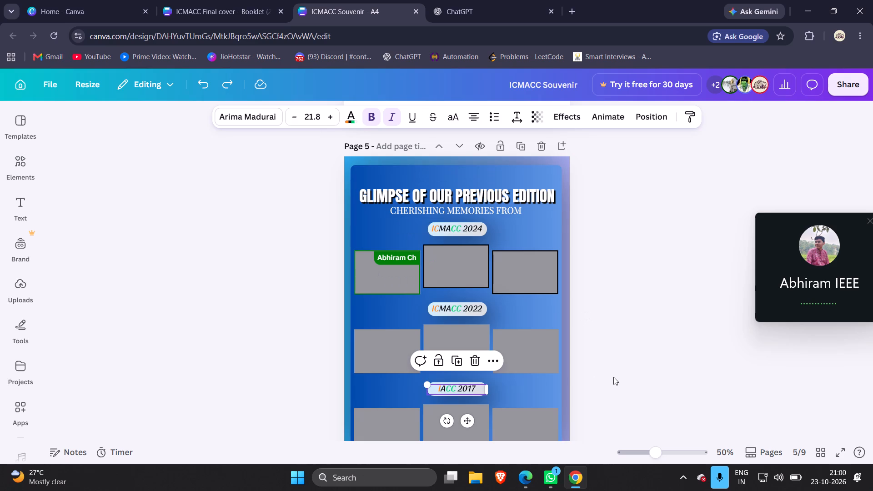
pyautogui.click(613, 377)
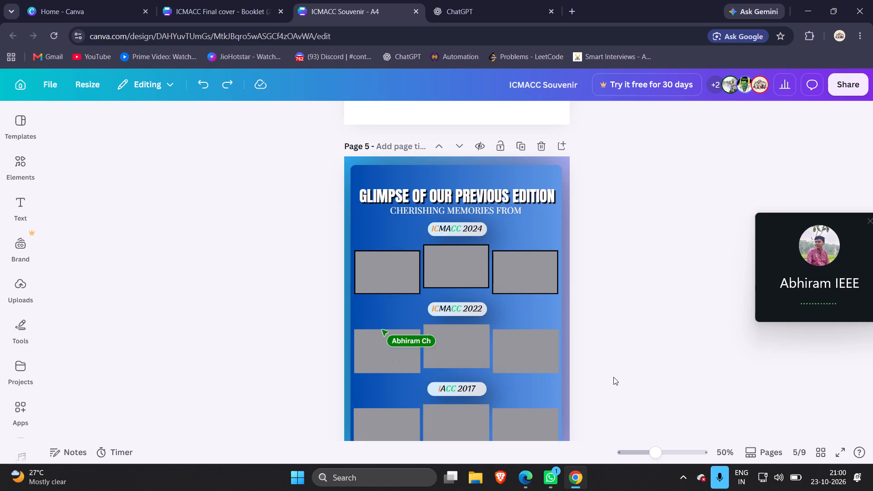
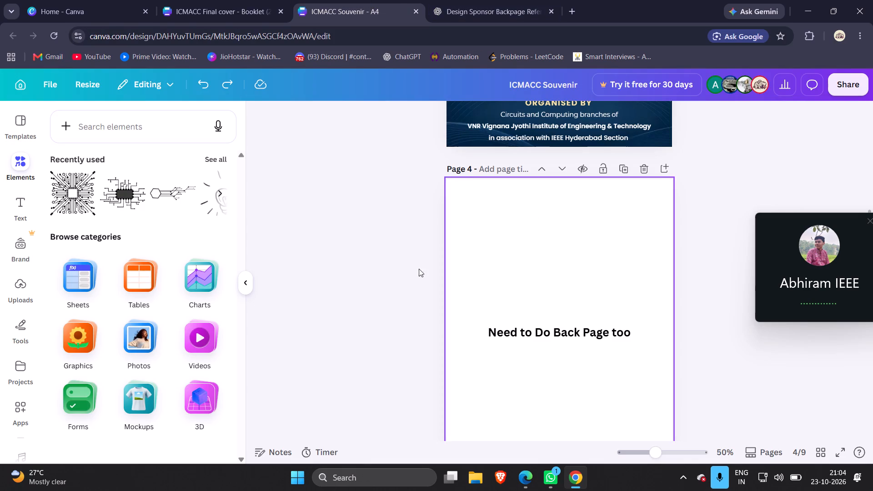
pyautogui.scroll(-3, 244, 231)
pyautogui.scroll(-2, 109, 278)
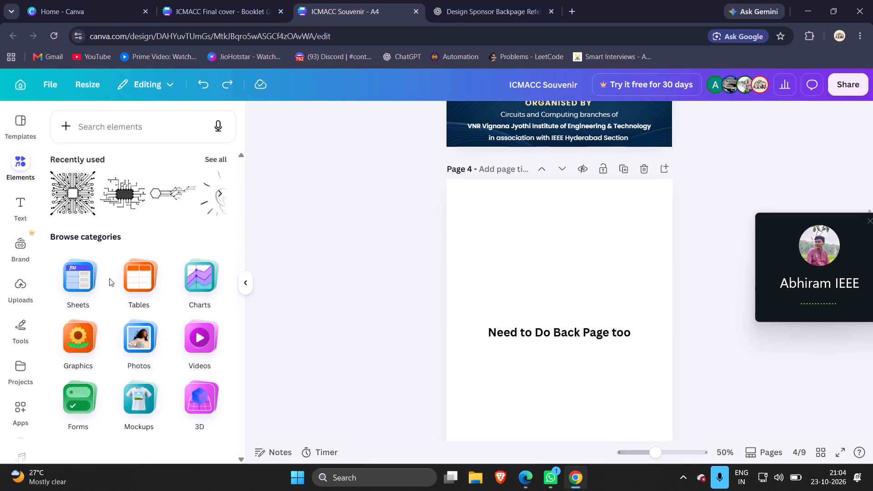
pyautogui.scroll(3, 187, 276)
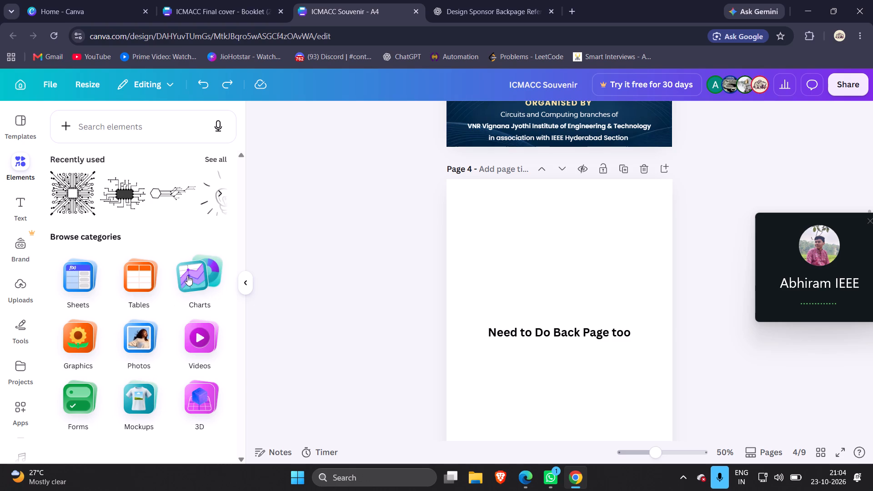
pyautogui.scroll(2, 146, 201)
pyautogui.scroll(-2, 400, 187)
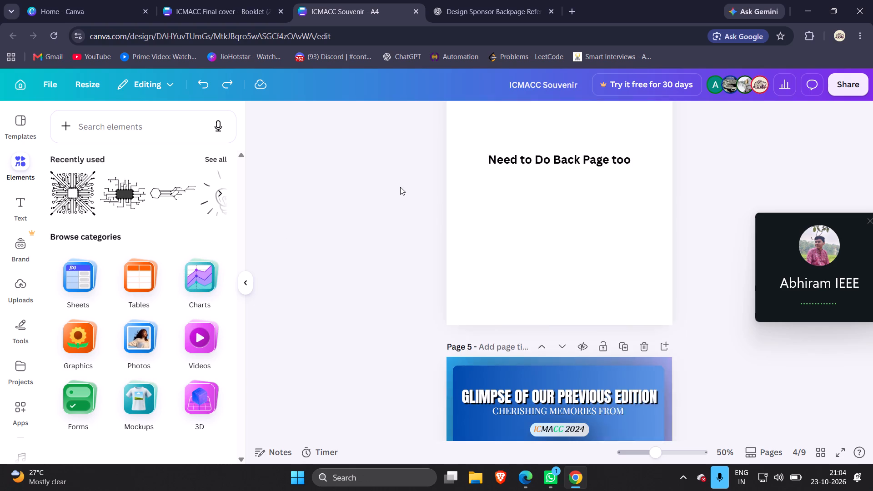
pyautogui.scroll(-4, 400, 187)
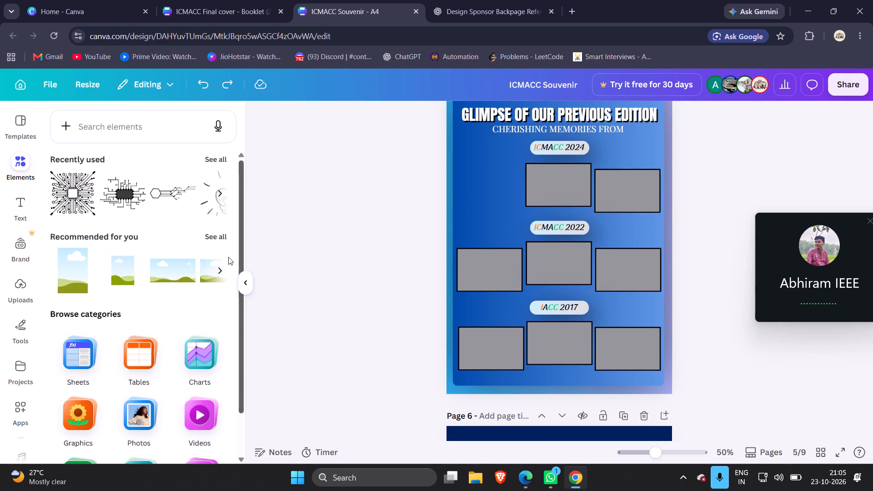
# Browse Canva's recommended elements, the rectangle photoholder's details and the Graphics category for page 5 photo placeholders.
pyautogui.scroll(-2, 120, 256)
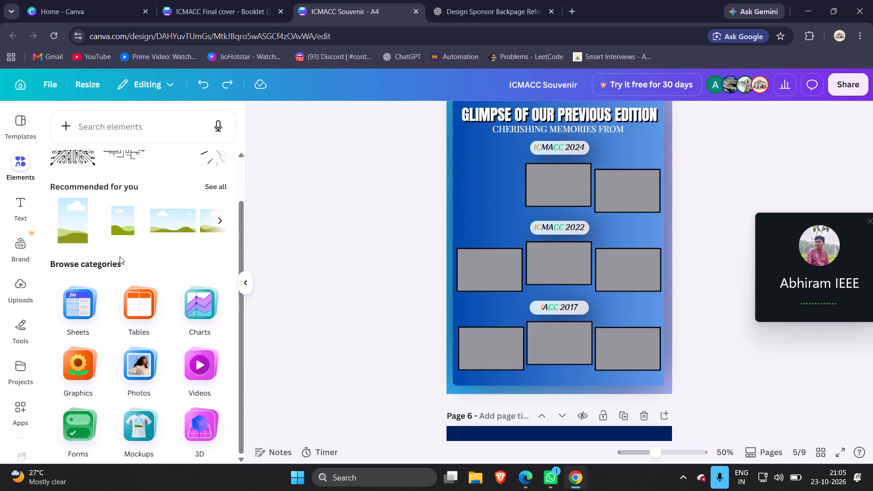
pyautogui.scroll(-1, 156, 408)
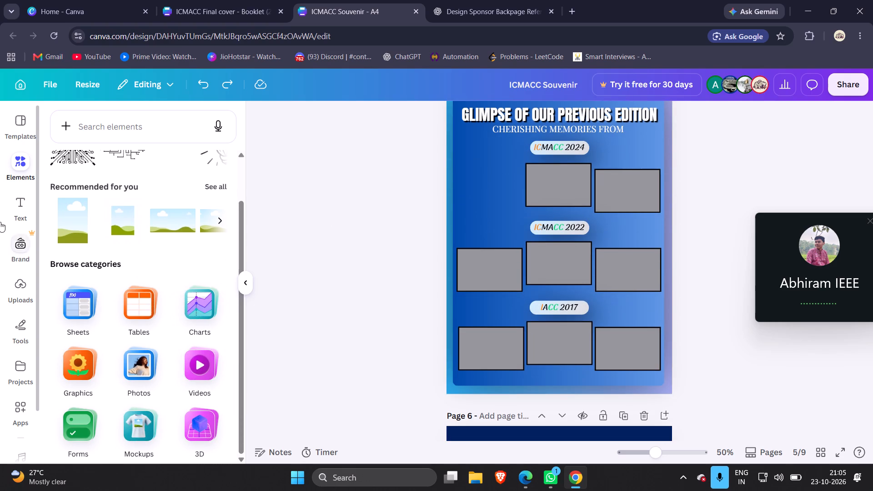
pyautogui.click(26, 169)
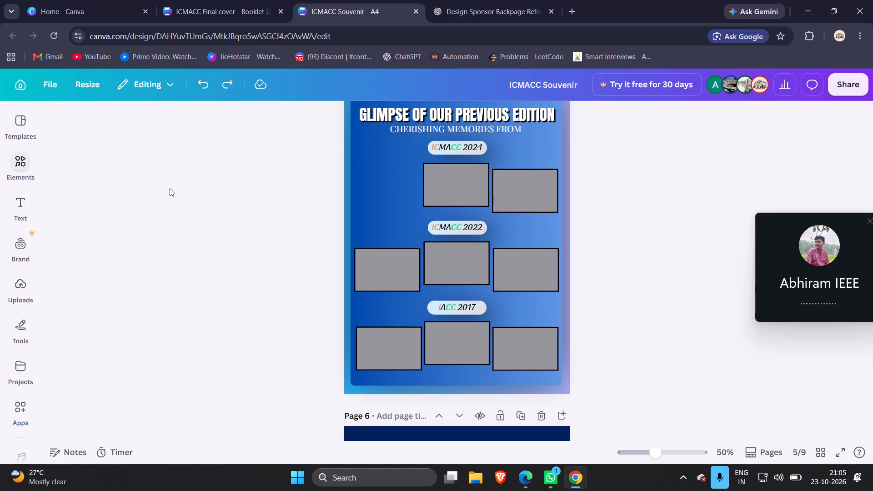
pyautogui.click(11, 166)
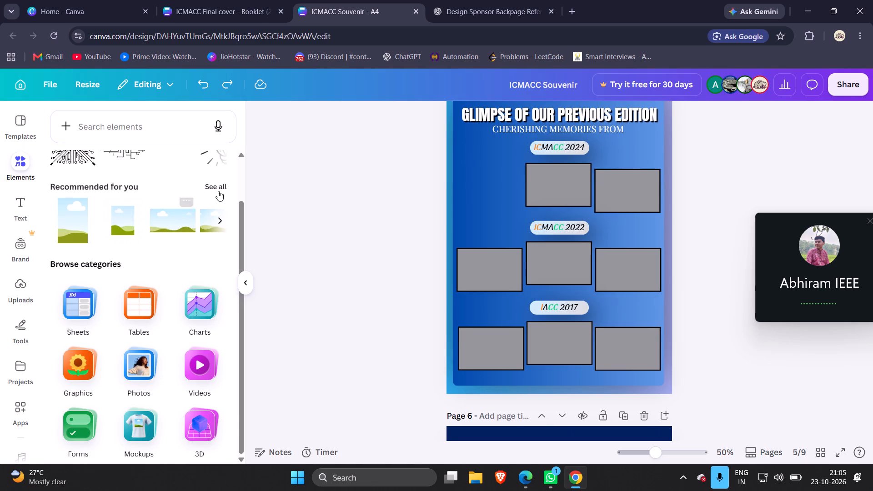
pyautogui.click(220, 188)
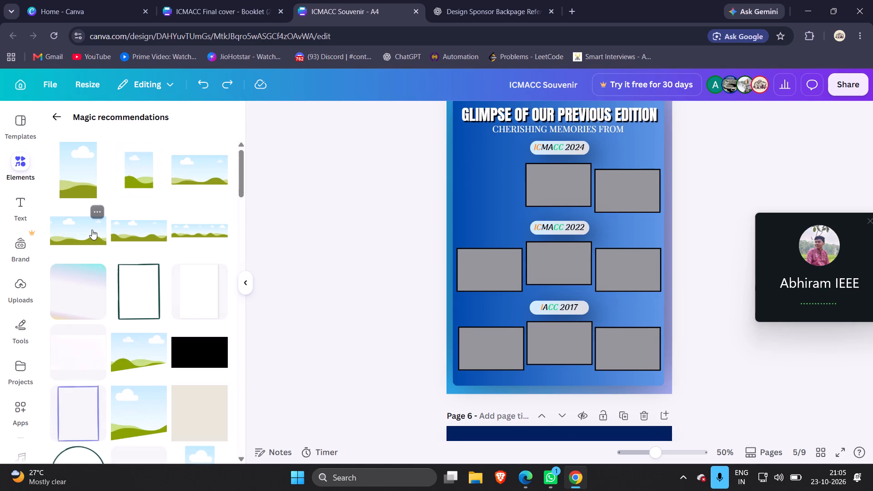
pyautogui.click(100, 213)
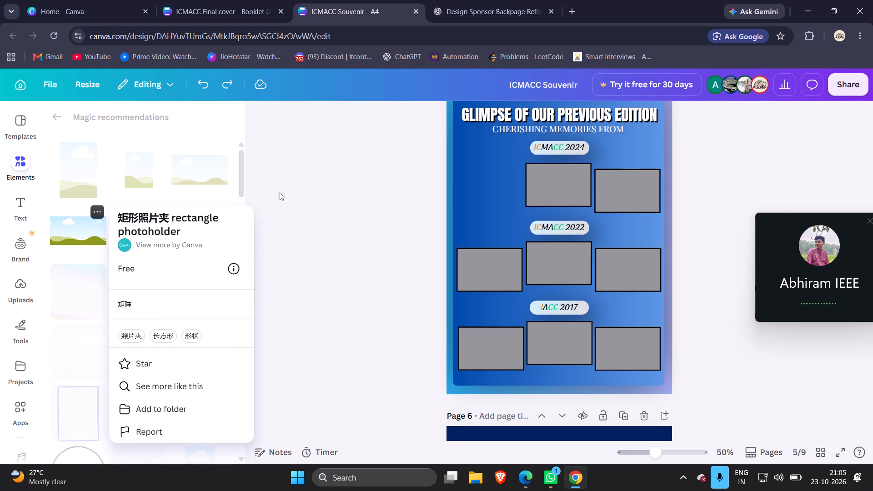
pyautogui.click(284, 190)
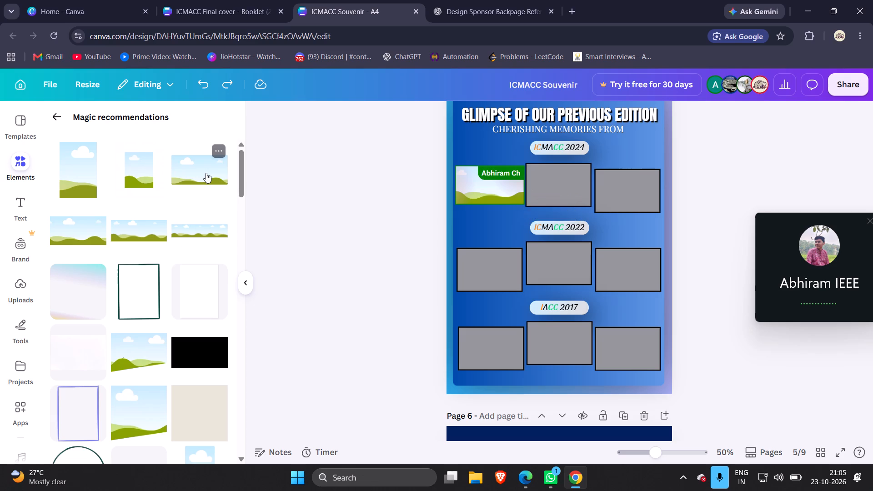
pyautogui.click(62, 115)
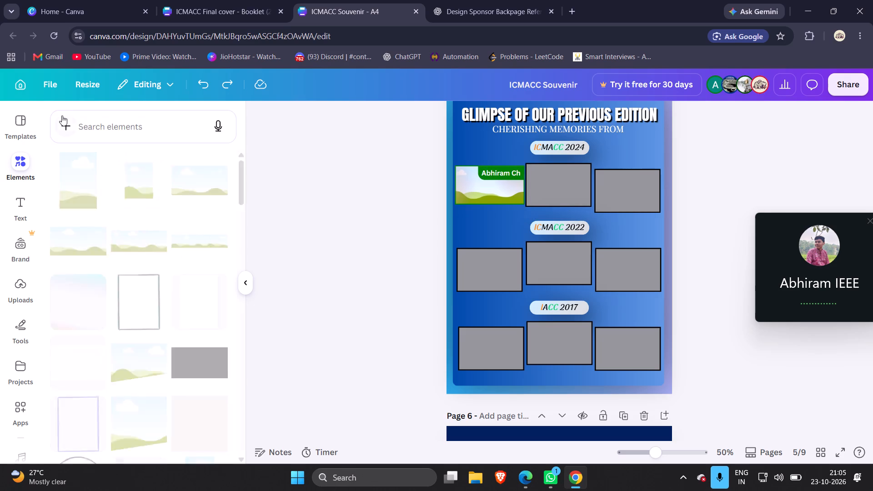
pyautogui.scroll(3, 199, 215)
pyautogui.scroll(-1, 149, 343)
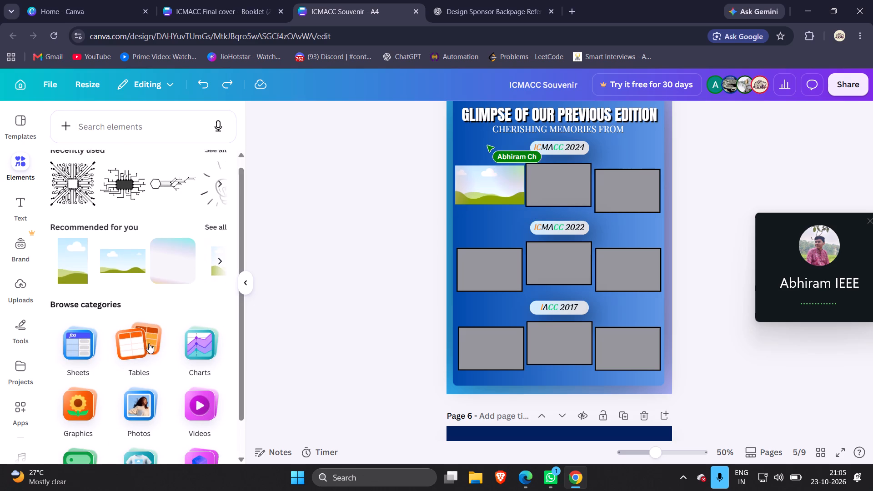
pyautogui.scroll(-1, 149, 343)
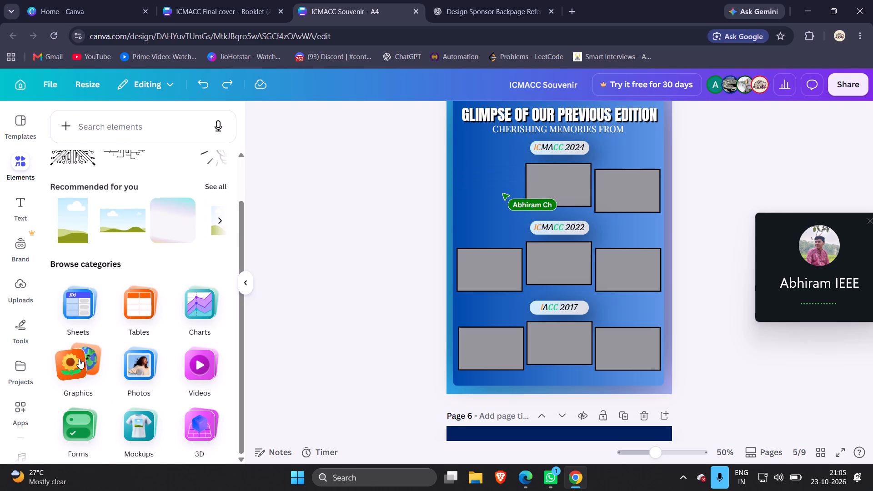
pyautogui.click(79, 359)
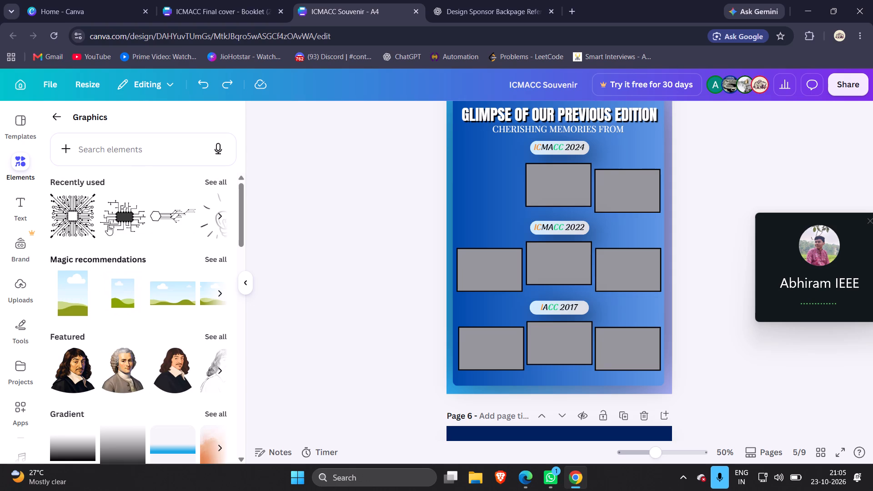
pyautogui.hscroll(1, 113, 287)
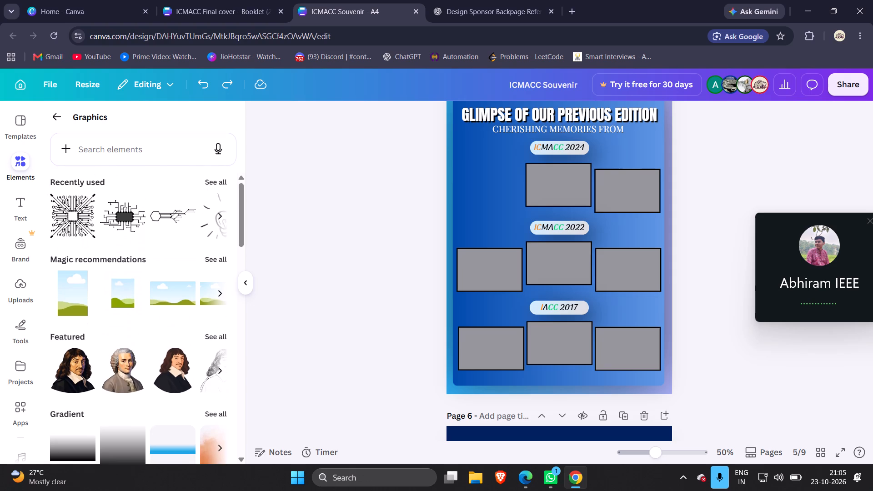
# Search the elements for "shapes rectangle" and view only the Shapes results.
pyautogui.click(99, 150)
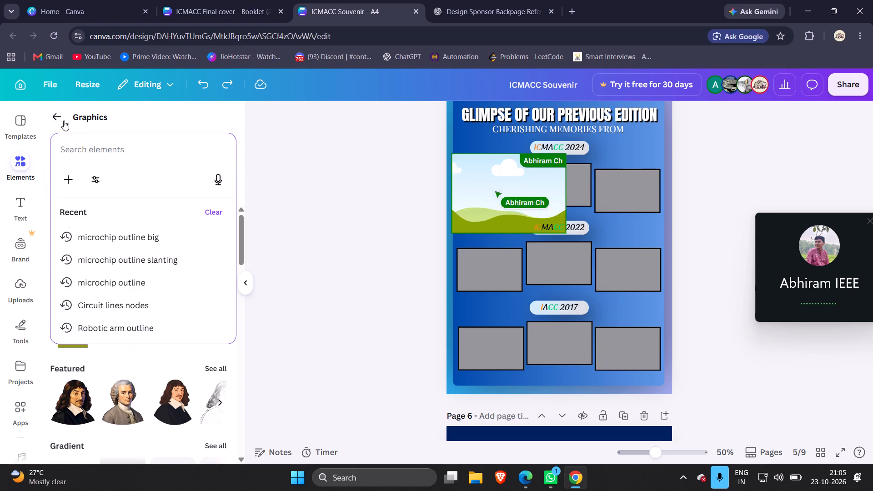
pyautogui.click(63, 119)
pyautogui.click(109, 126)
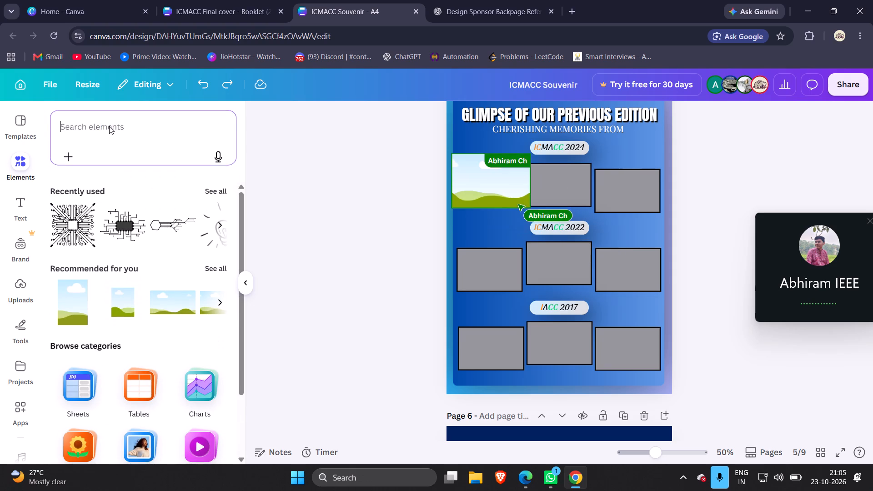
pyautogui.write('sha')
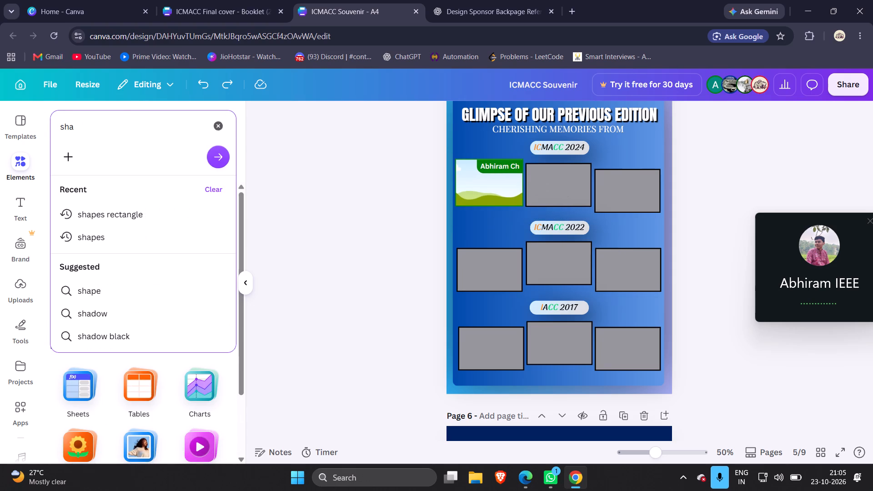
pyautogui.click(111, 217)
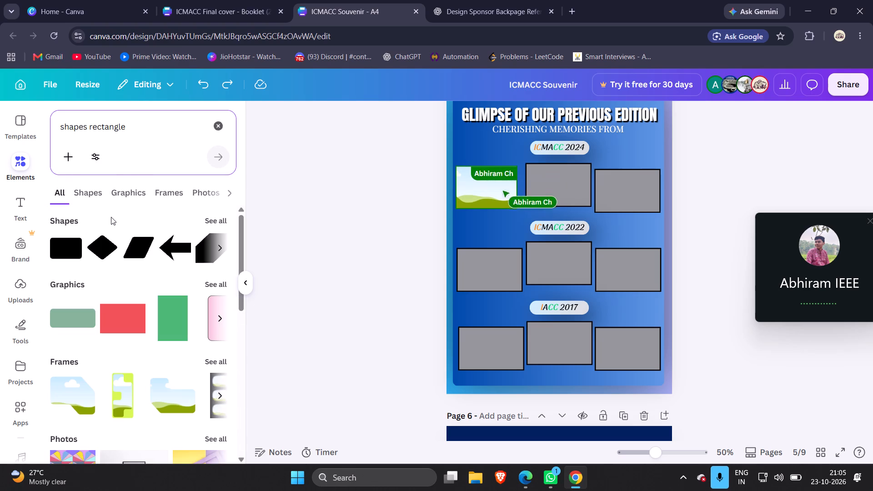
pyautogui.click(101, 197)
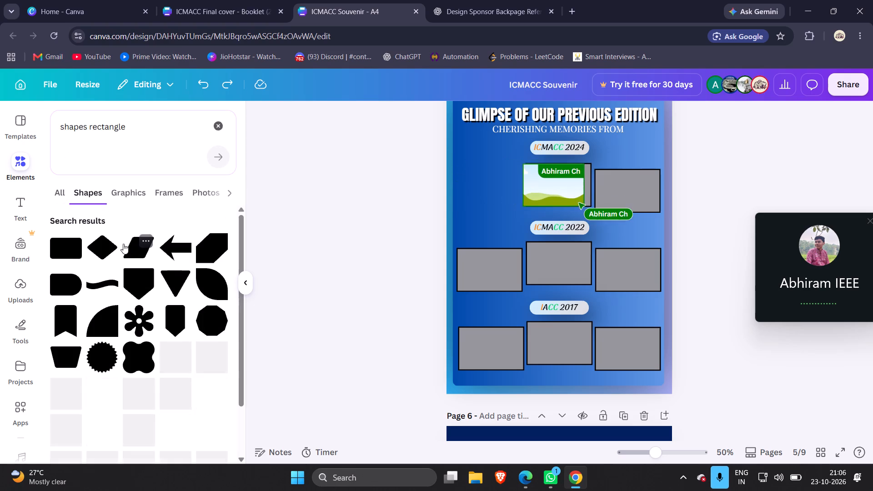
# Search the elements for "photo frame" and browse the full set of Frames results.
pyautogui.click(149, 128)
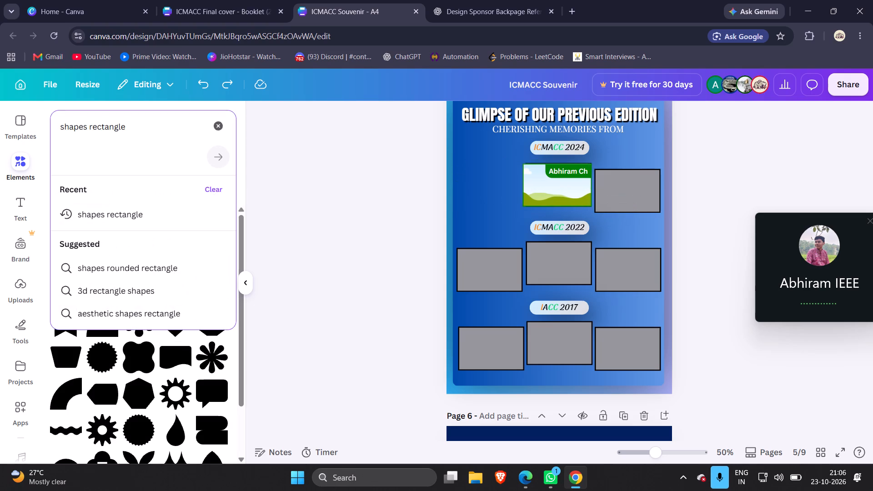
pyautogui.press('BackSpace')
pyautogui.press('BackSpace')
pyautogui.press('BackSpace')
pyautogui.press('BackSpace')
pyautogui.press('BackSpace')
pyautogui.press('BackSpace')
pyautogui.press('BackSpace')
pyautogui.press('BackSpace')
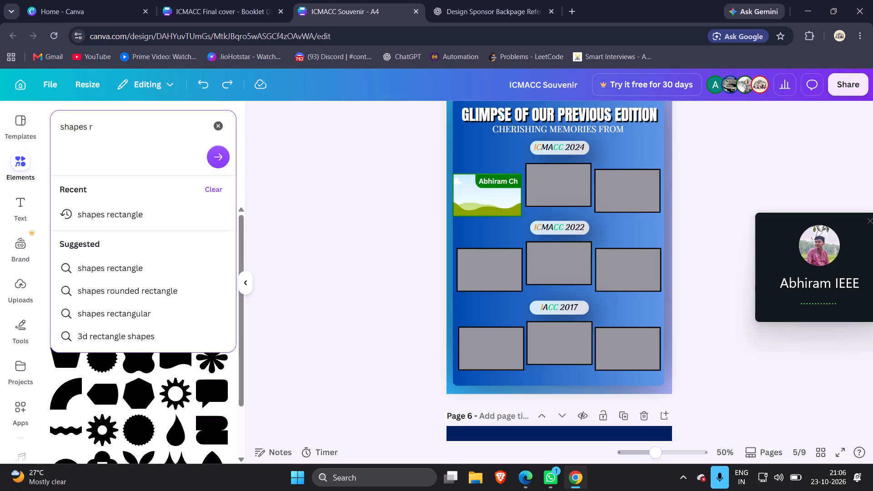
pyautogui.press('BackSpace')
pyautogui.press('BackSpace')
pyautogui.press('BackSpace')
pyautogui.press('BackSpace')
pyautogui.press('BackSpace')
pyautogui.press('BackSpace')
pyautogui.press('BackSpace')
pyautogui.press('BackSpace')
pyautogui.press('BackSpace')
pyautogui.press('BackSpace')
pyautogui.press('BackSpace')
pyautogui.press('BackSpace')
pyautogui.press('BackSpace')
pyautogui.press('BackSpace')
pyautogui.press('BackSpace')
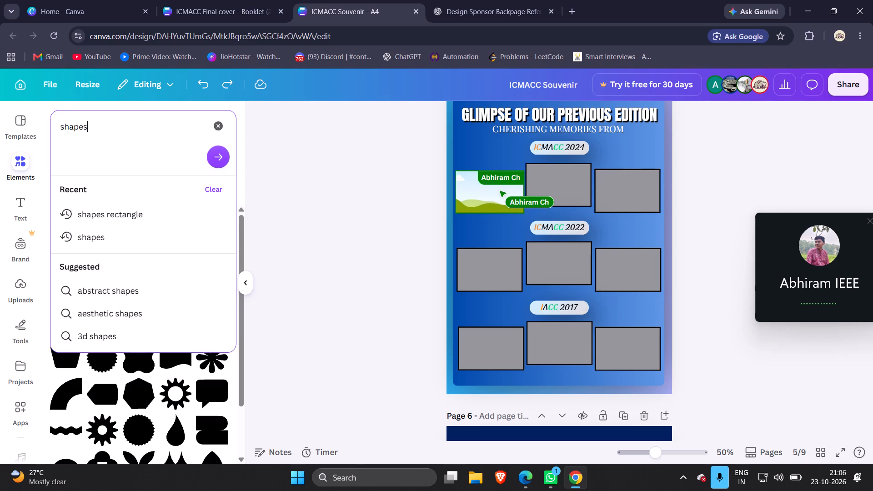
pyautogui.write('photo')
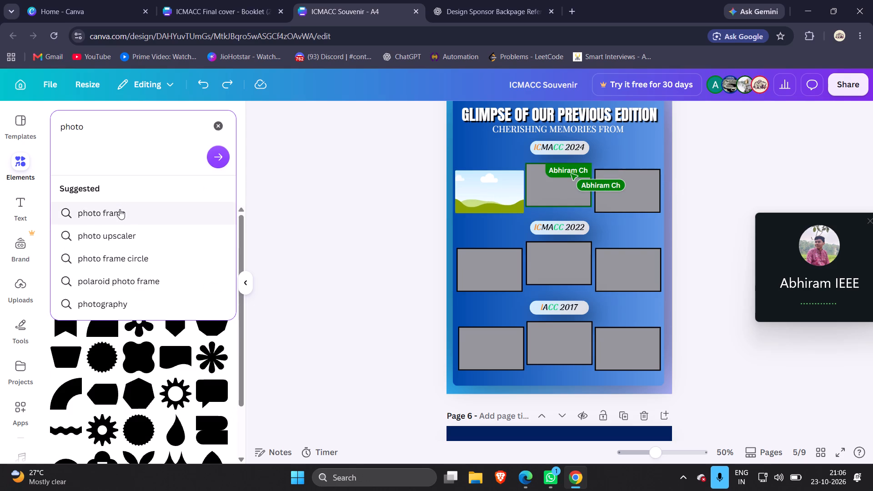
pyautogui.click(120, 209)
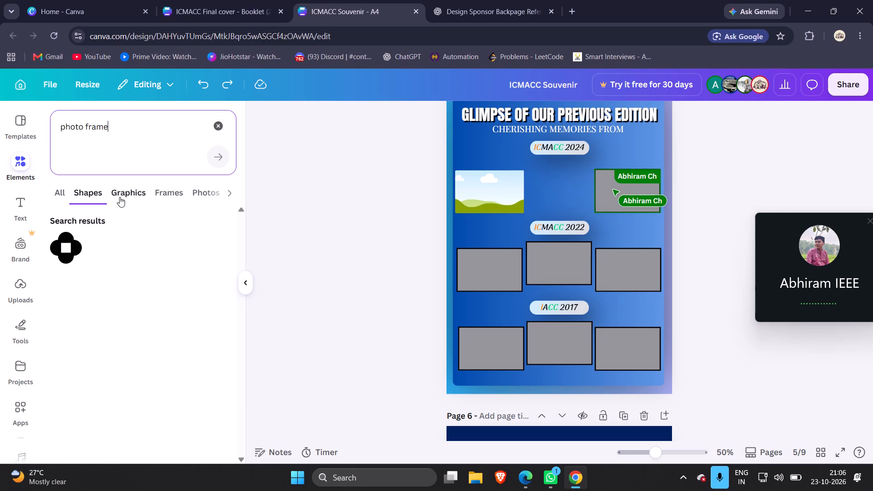
pyautogui.click(63, 191)
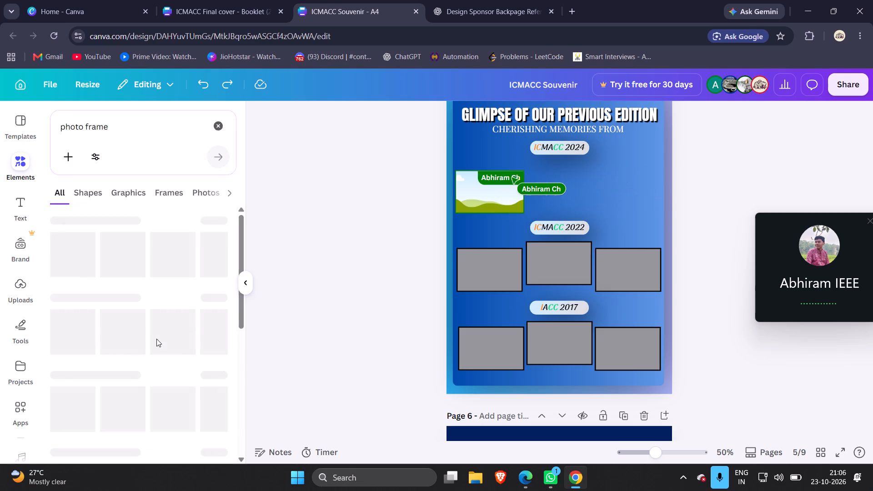
pyautogui.hscroll(1, 156, 339)
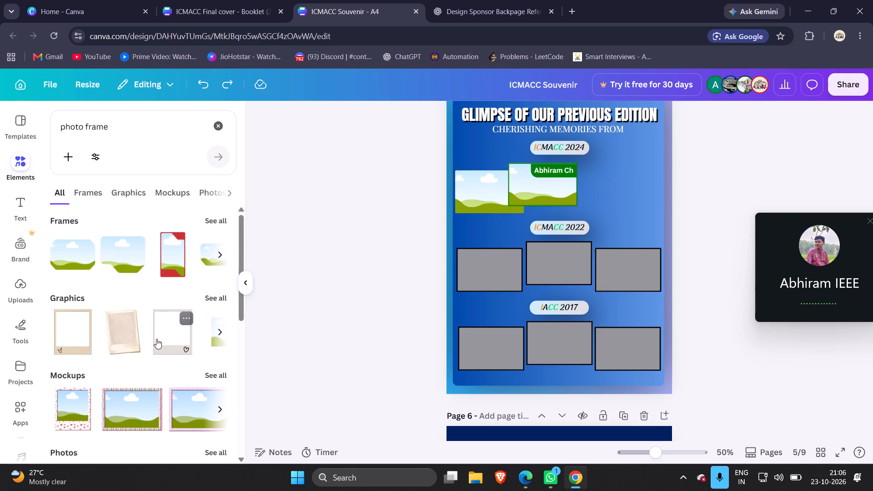
pyautogui.click(217, 221)
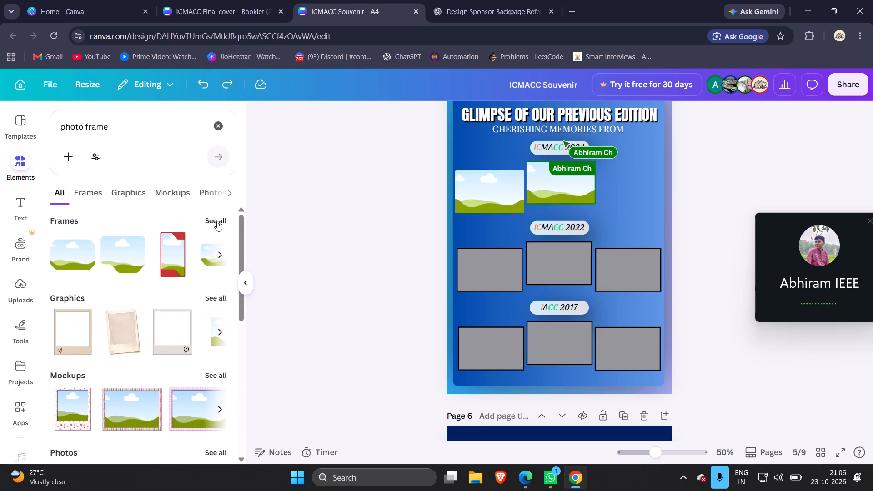
pyautogui.scroll(-2, 217, 221)
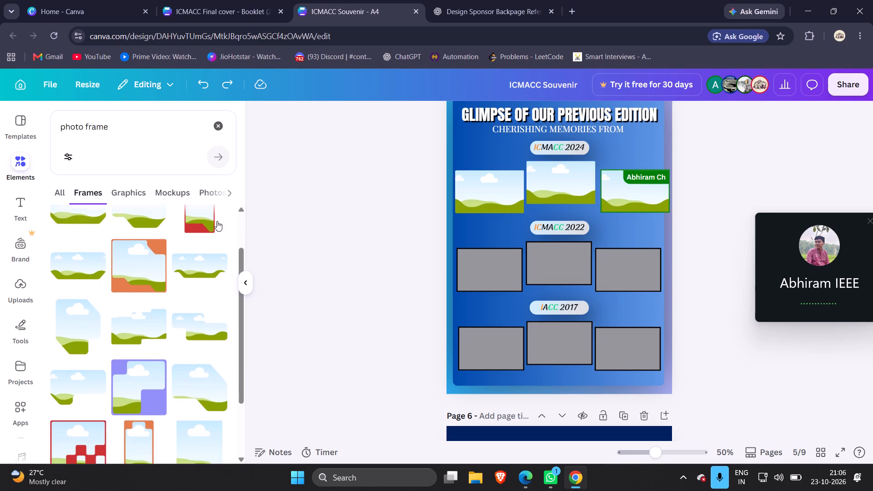
pyautogui.scroll(-2, 217, 221)
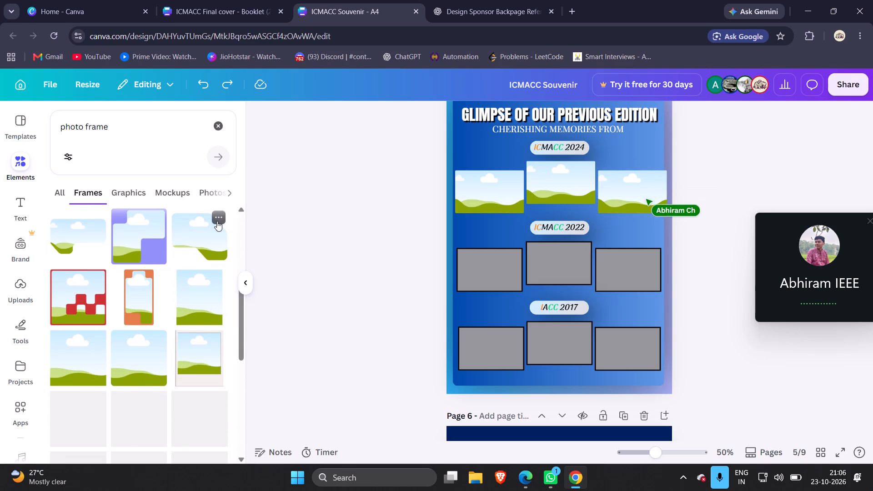
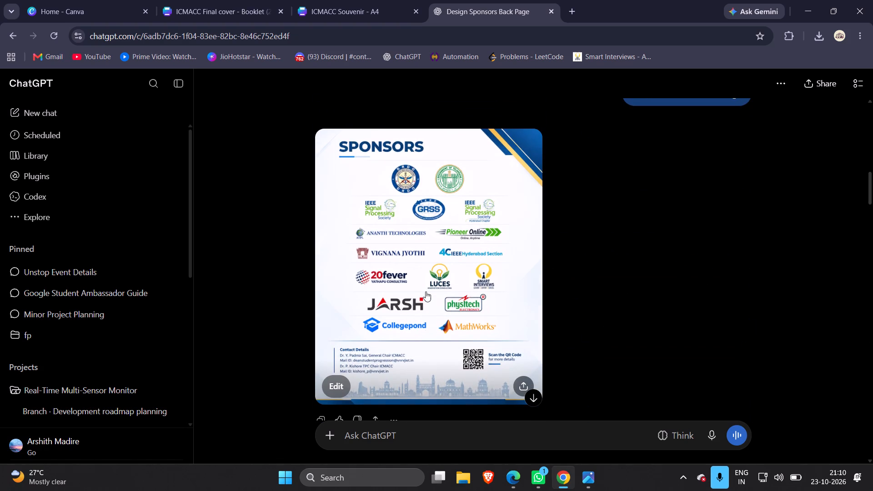
# Switch back to the ICMACC Souvenir design in Canva.
pyautogui.click(363, 0)
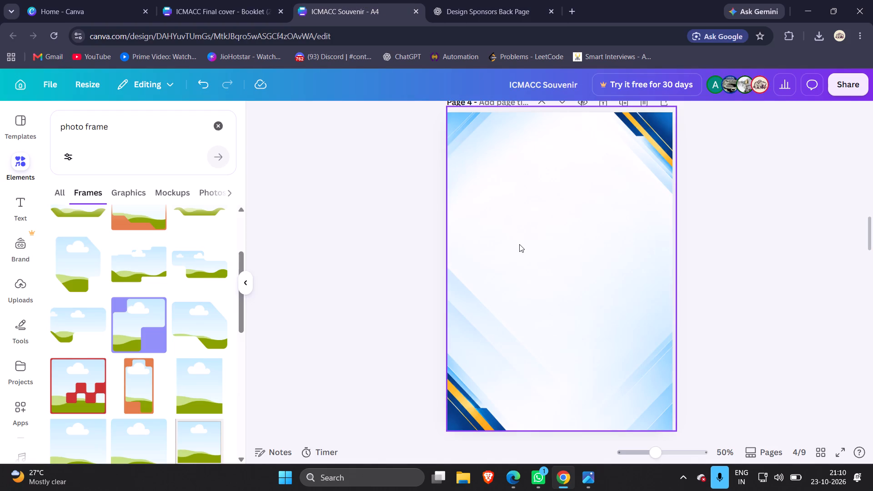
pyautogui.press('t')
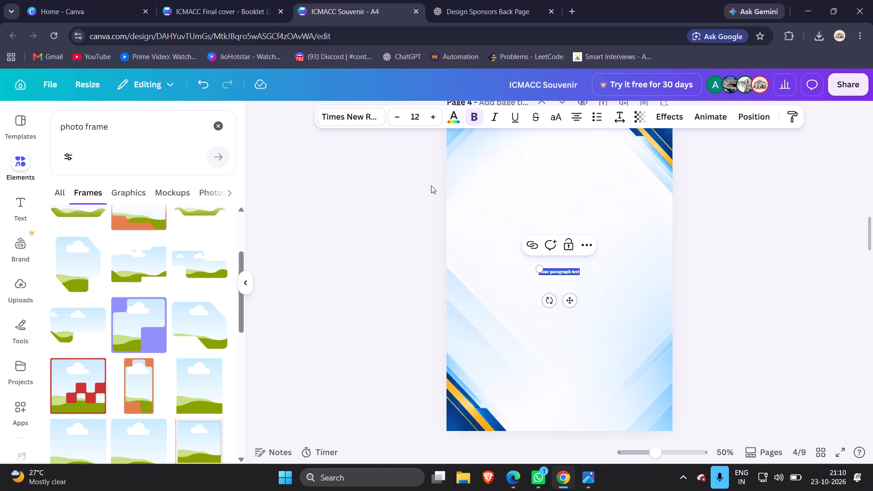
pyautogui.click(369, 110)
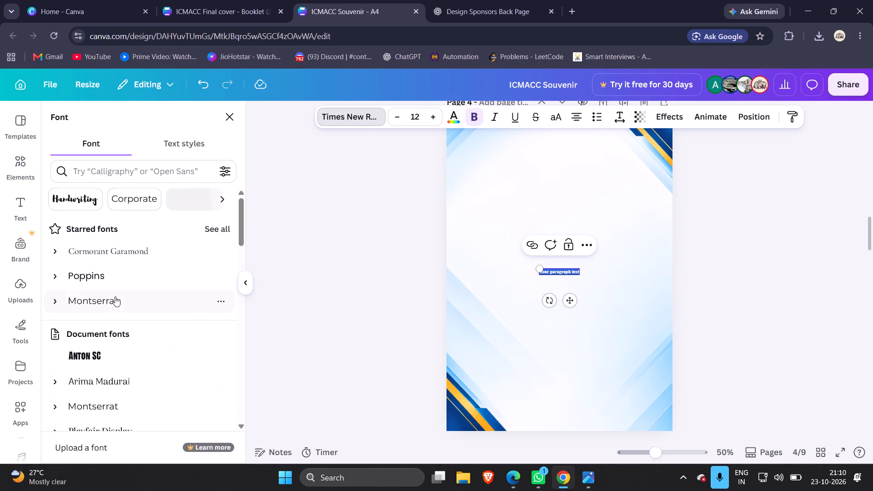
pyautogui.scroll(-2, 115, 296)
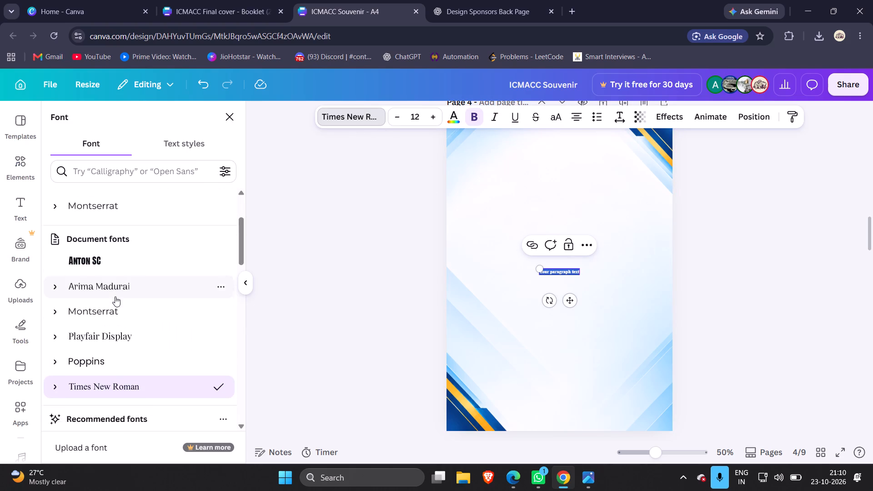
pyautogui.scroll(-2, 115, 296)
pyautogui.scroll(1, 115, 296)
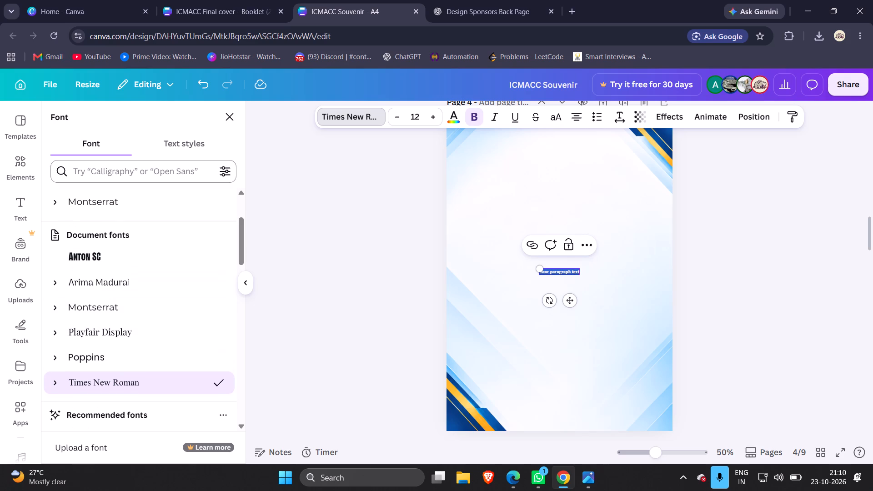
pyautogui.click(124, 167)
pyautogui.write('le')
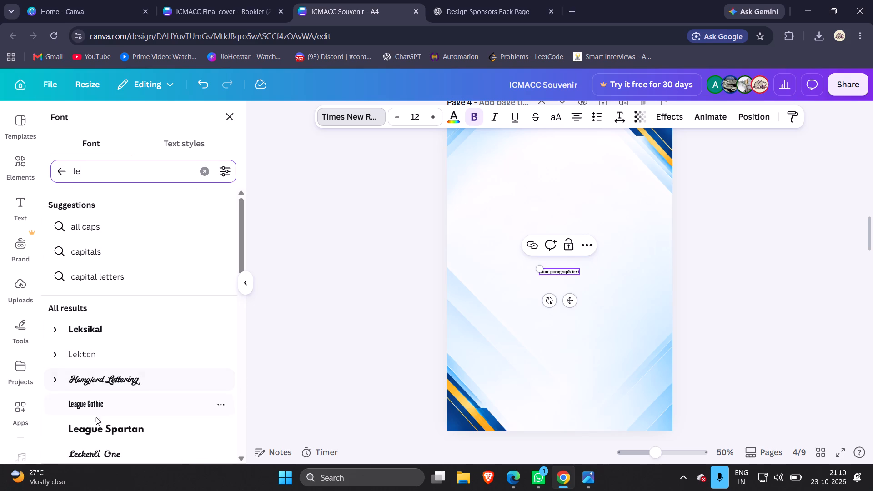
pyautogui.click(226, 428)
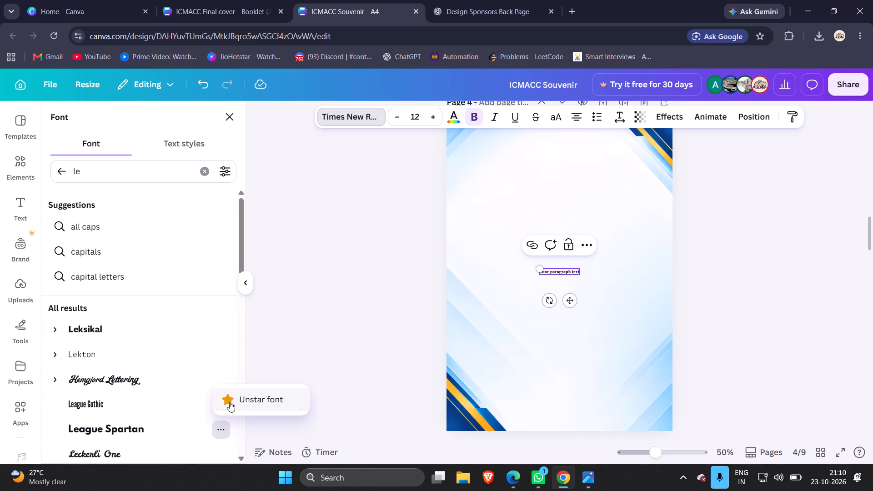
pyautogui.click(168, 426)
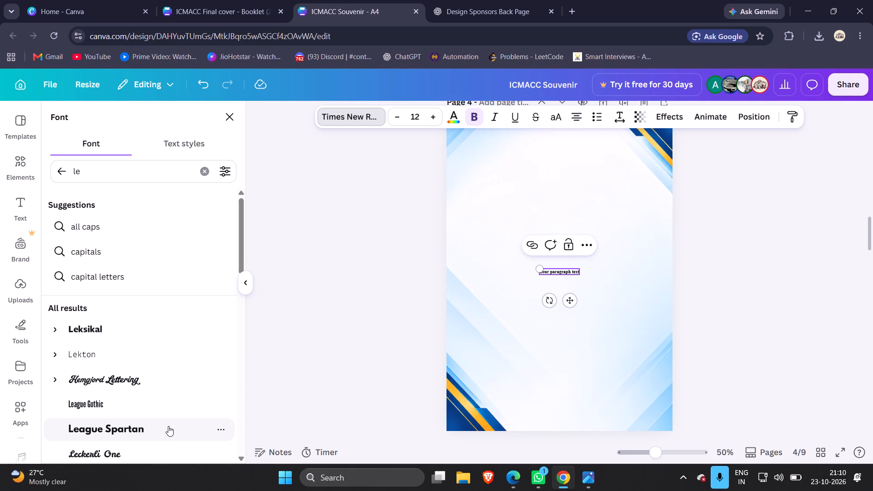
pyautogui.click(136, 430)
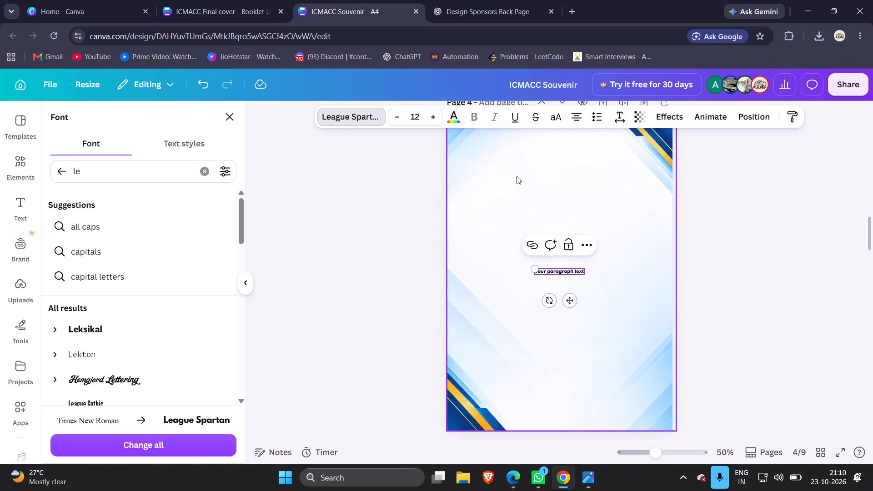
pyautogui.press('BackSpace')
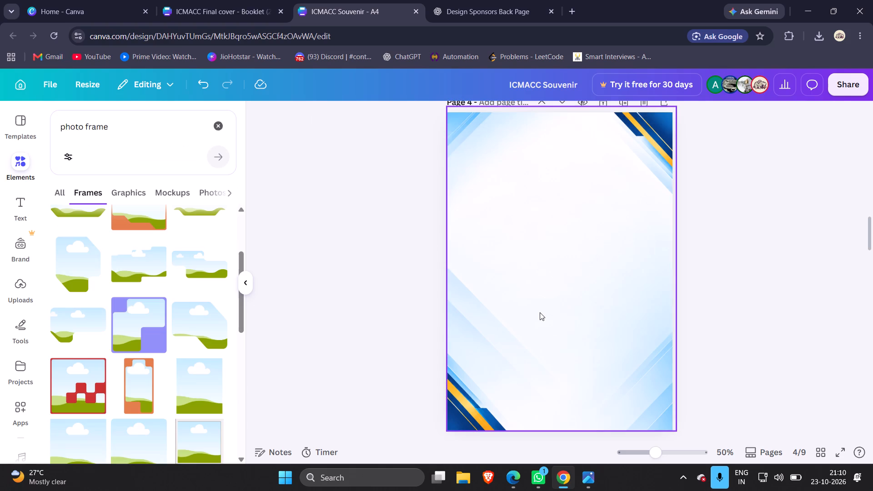
# Add a text box to page 4 and replace its placeholder text with the heading "SPONSORS".
pyautogui.press('t')
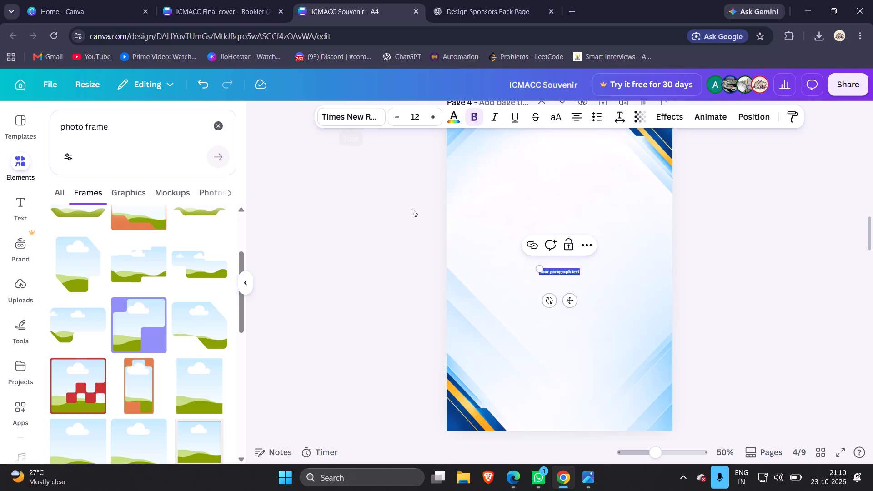
pyautogui.click(578, 272)
pyautogui.press('Right')
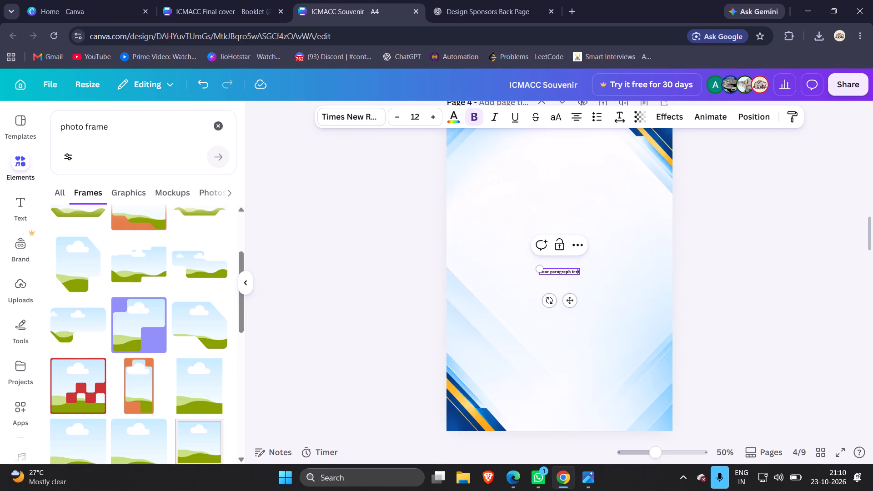
pyautogui.write('\\\\')
pyautogui.press('BackSpace')
pyautogui.press('BackSpace')
pyautogui.press('BackSpace')
pyautogui.press('BackSpace')
pyautogui.press('BackSpace')
pyautogui.press('BackSpace')
pyautogui.press('BackSpace')
pyautogui.press('BackSpace')
pyautogui.press('BackSpace')
pyautogui.press('BackSpace')
pyautogui.press('BackSpace')
pyautogui.press('BackSpace')
pyautogui.press('BackSpace')
pyautogui.press('BackSpace')
pyautogui.press('BackSpace')
pyautogui.press('BackSpace')
pyautogui.press('BackSpace')
pyautogui.press('BackSpace')
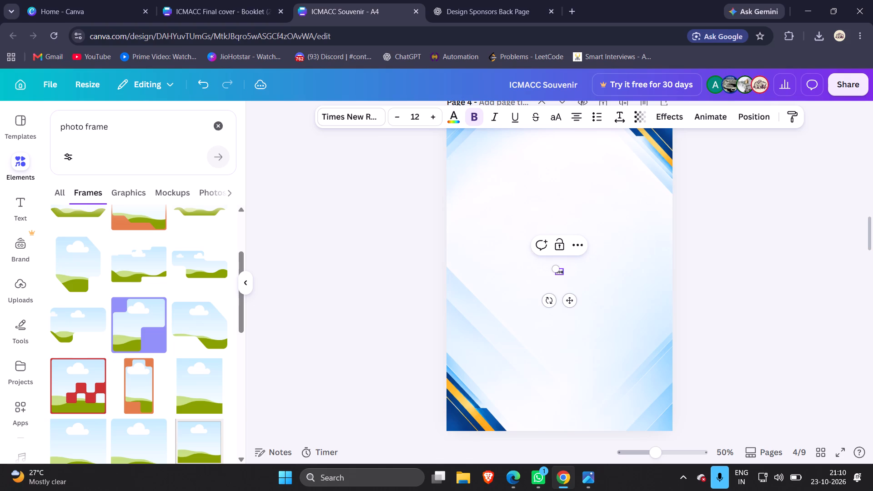
pyautogui.press('BackSpace')
pyautogui.press('BackSpace')
pyautogui.press('BackSpace')
pyautogui.write('SPONSORS')
# Change the SPONSORS heading's font to League Spartan and enlarge it to size 32.
pyautogui.click(374, 119)
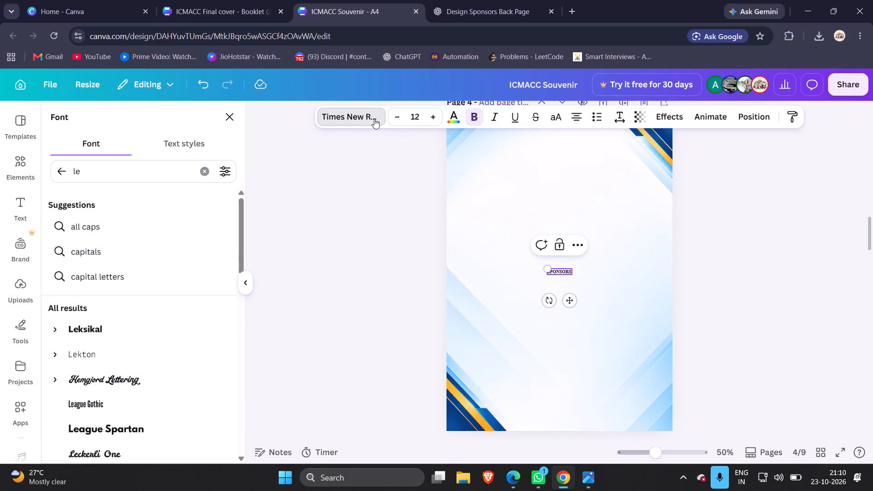
pyautogui.scroll(-1, 94, 375)
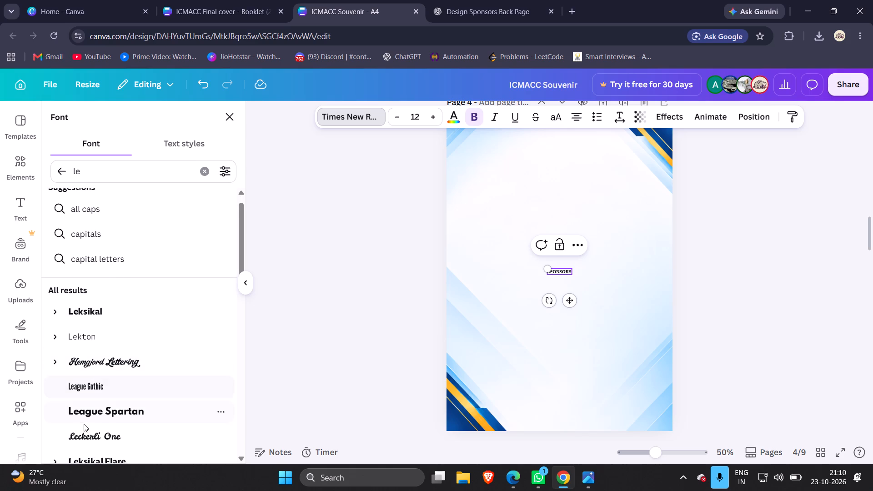
pyautogui.click(86, 419)
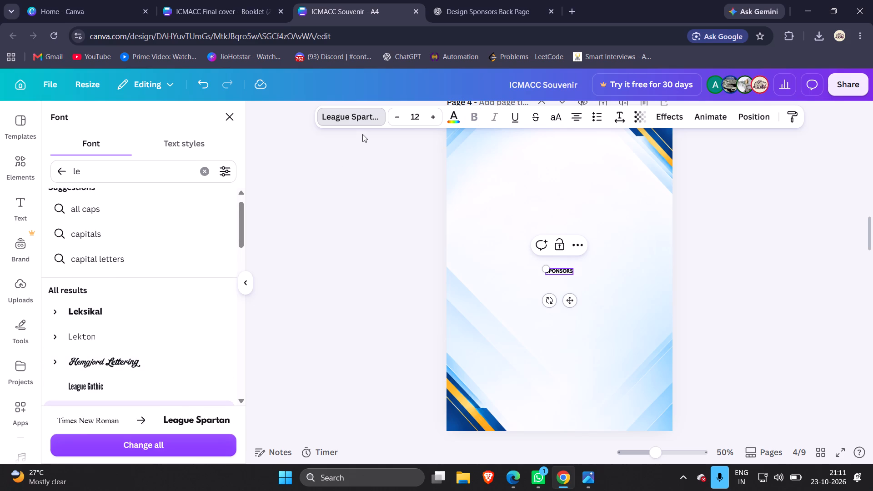
pyautogui.tripleClick(433, 115)
pyautogui.click(433, 115)
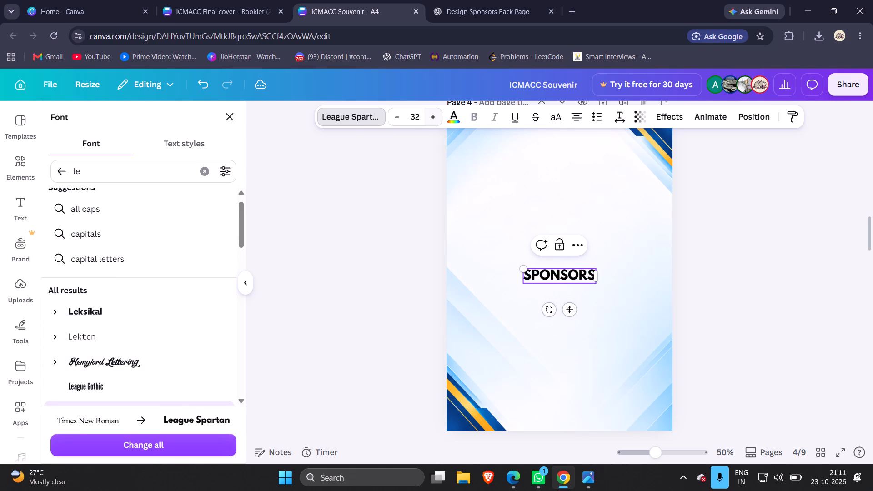
# Widen the SPONSORS heading's letter spacing to about 68.
pyautogui.click(617, 119)
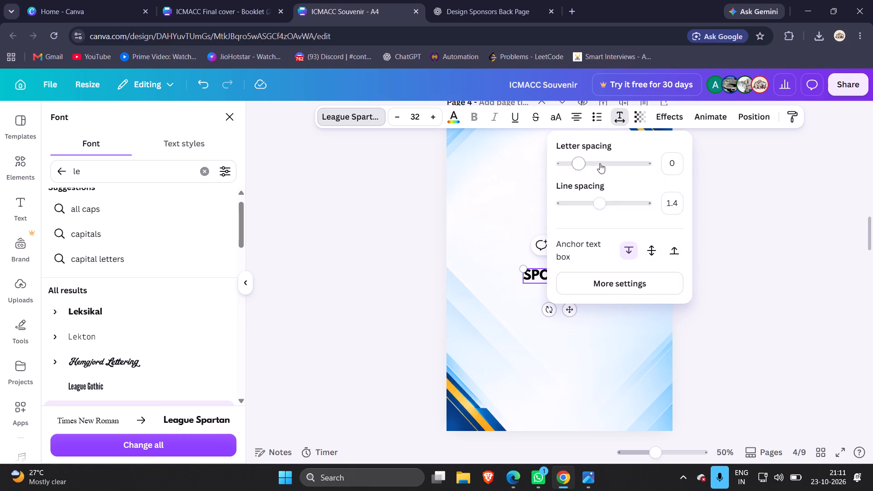
pyautogui.click(585, 166)
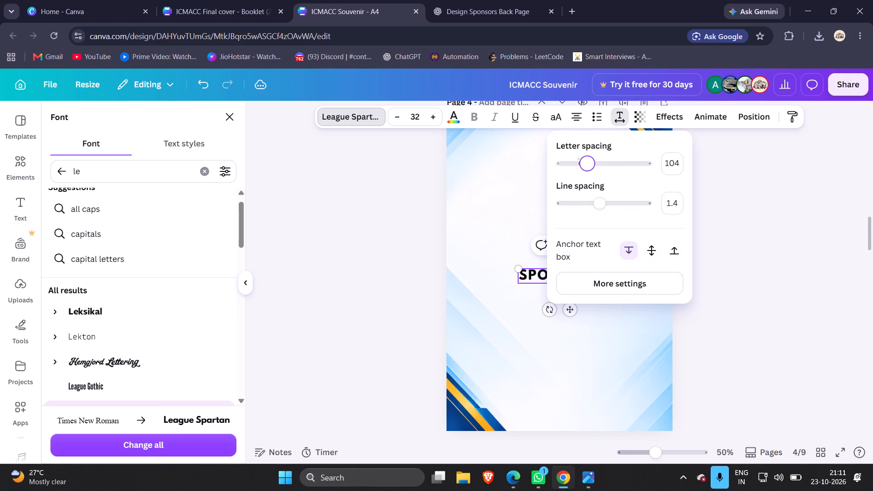
pyautogui.click(743, 217)
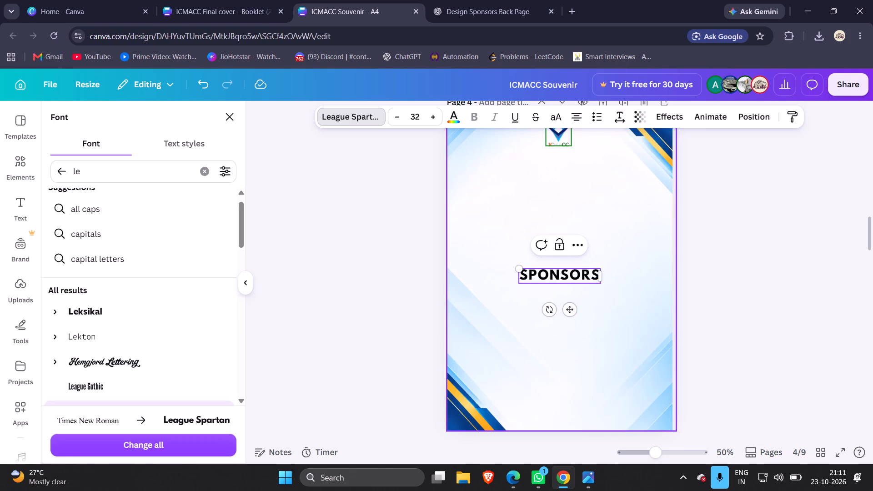
pyautogui.click(624, 120)
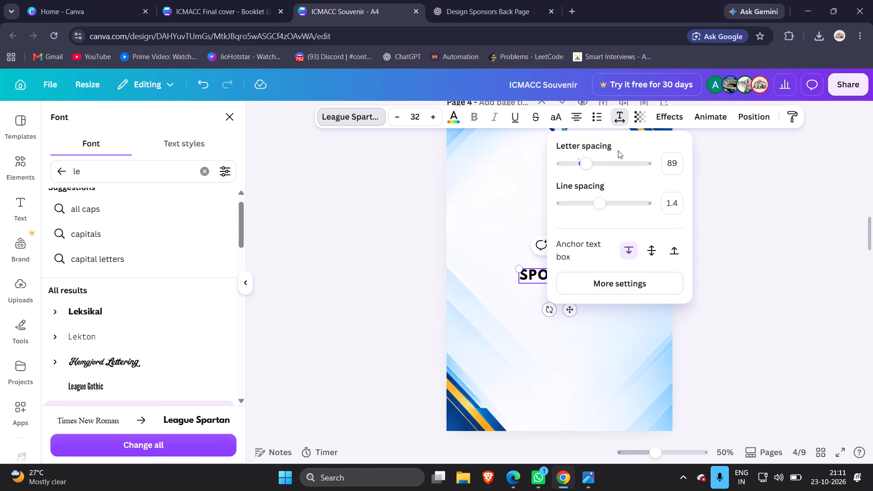
pyautogui.moveTo(590, 165); pyautogui.dragTo(588, 165)
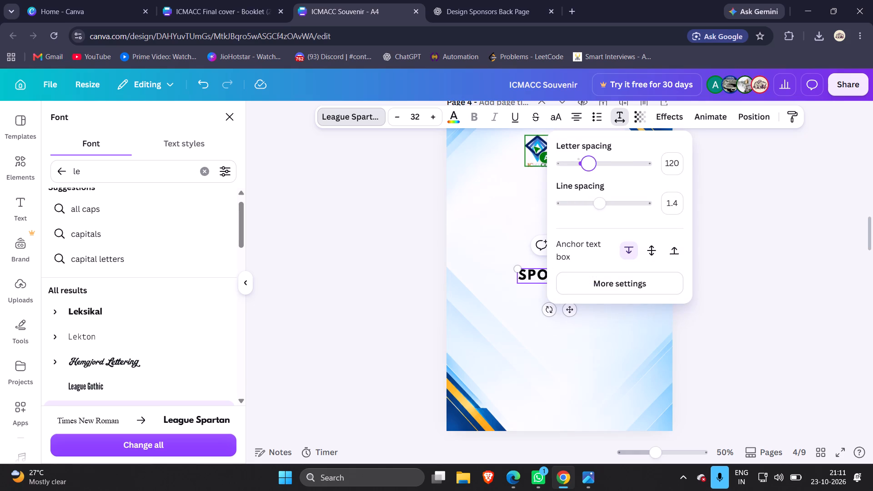
pyautogui.moveTo(588, 165); pyautogui.dragTo(584, 165)
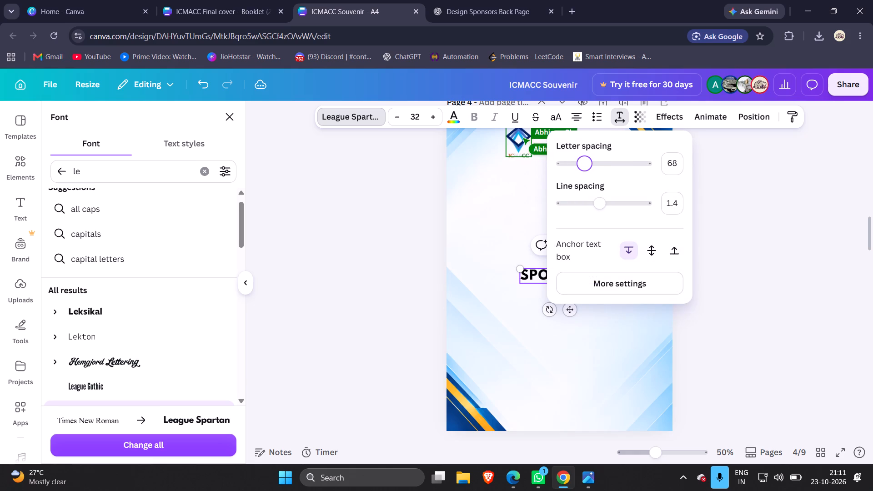
pyautogui.moveTo(584, 165); pyautogui.dragTo(583, 164)
pyautogui.click(733, 192)
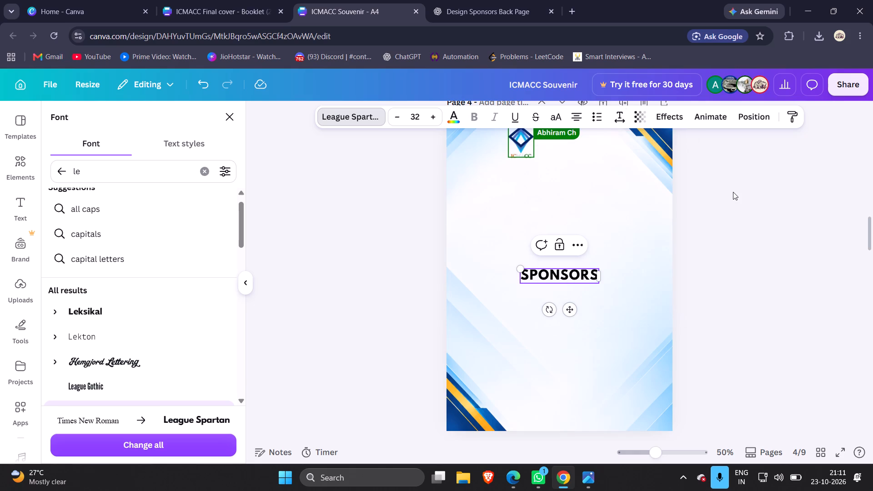
# Increase the SPONSORS heading's font size to 36 and deselect the text.
pyautogui.tripleClick(441, 117)
pyautogui.click(441, 117)
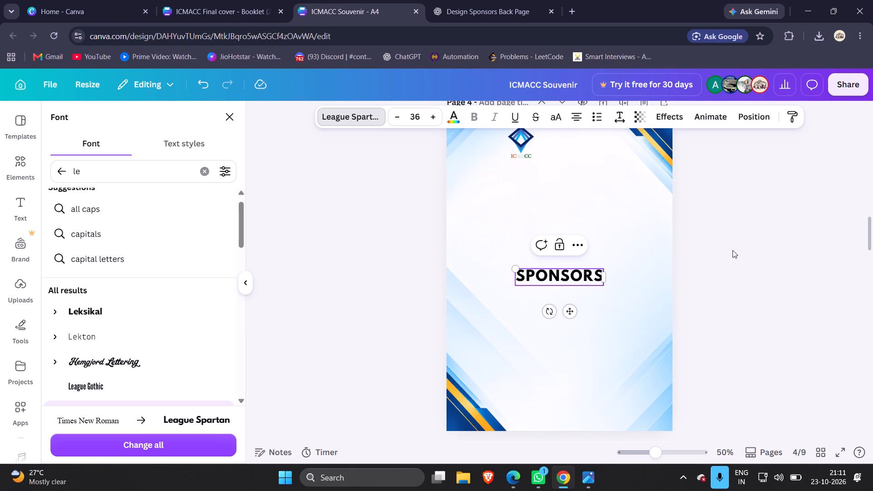
pyautogui.click(733, 250)
pyautogui.click(733, 250)
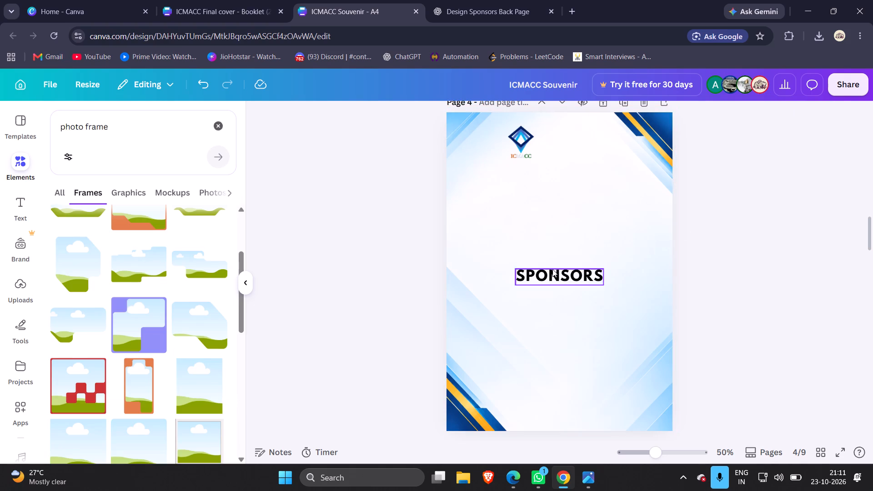
# Move the SPONSORS heading to the upper-left area of page 4.
pyautogui.moveTo(552, 269); pyautogui.dragTo(499, 168)
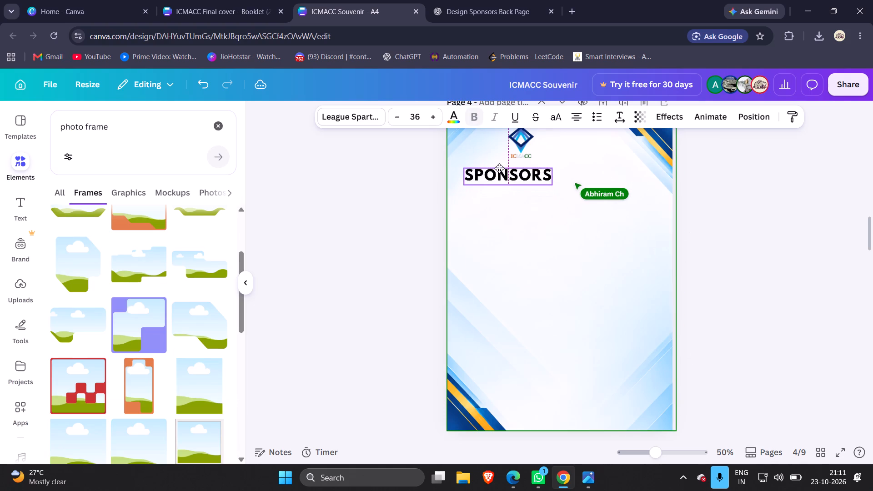
pyautogui.moveTo(499, 168); pyautogui.dragTo(499, 167)
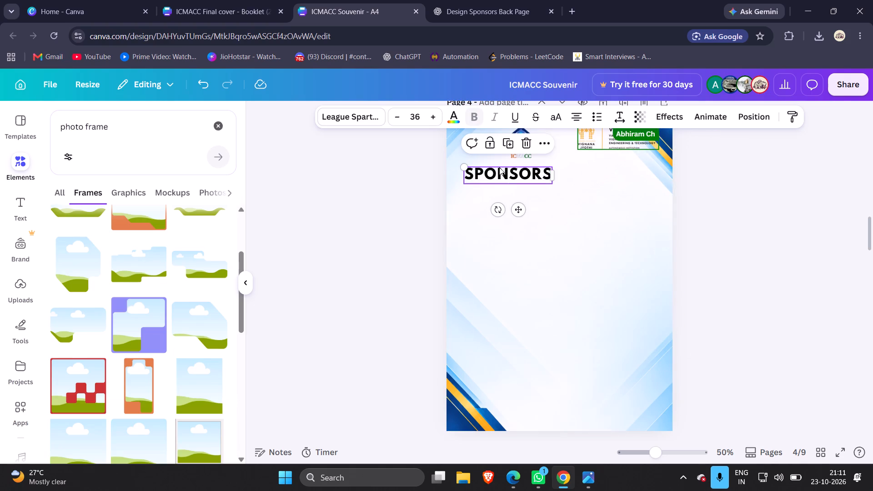
pyautogui.click(260, 0)
pyautogui.scroll(-1, 611, 295)
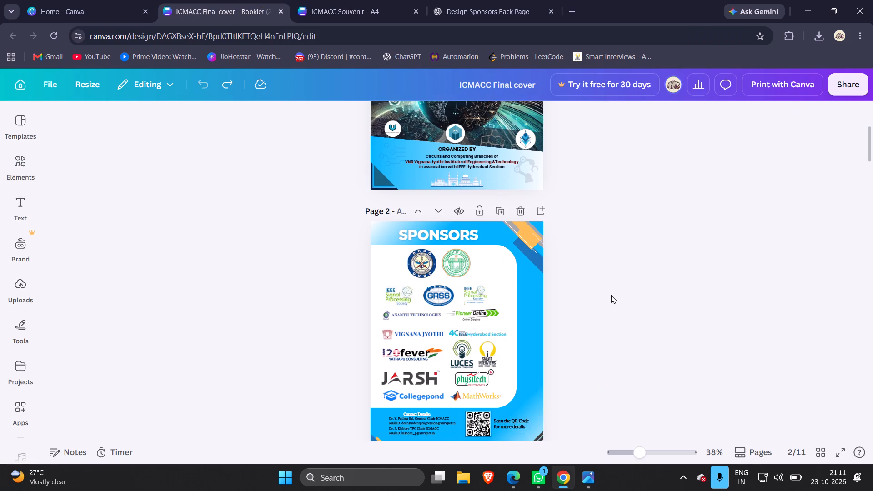
pyautogui.scroll(-3, 611, 295)
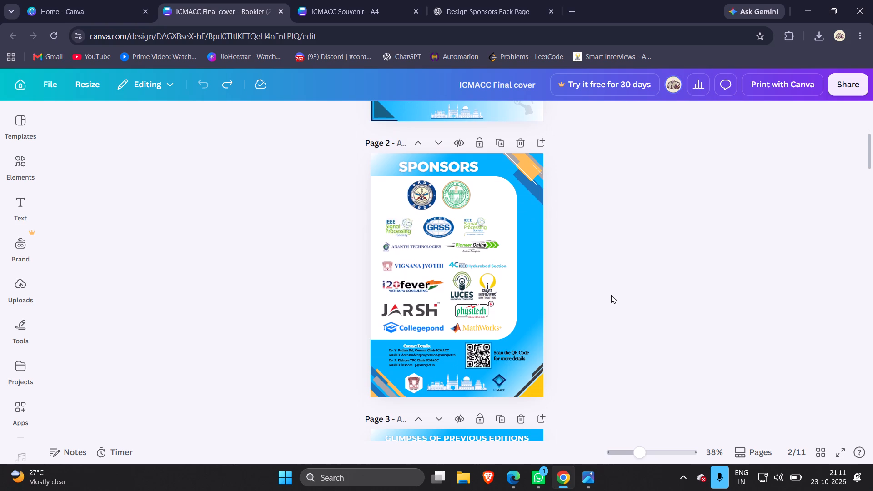
pyautogui.scroll(-1, 611, 295)
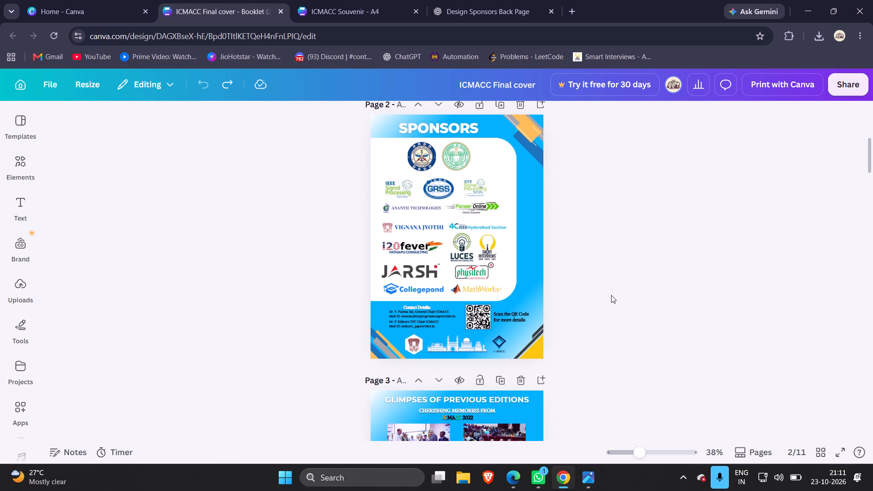
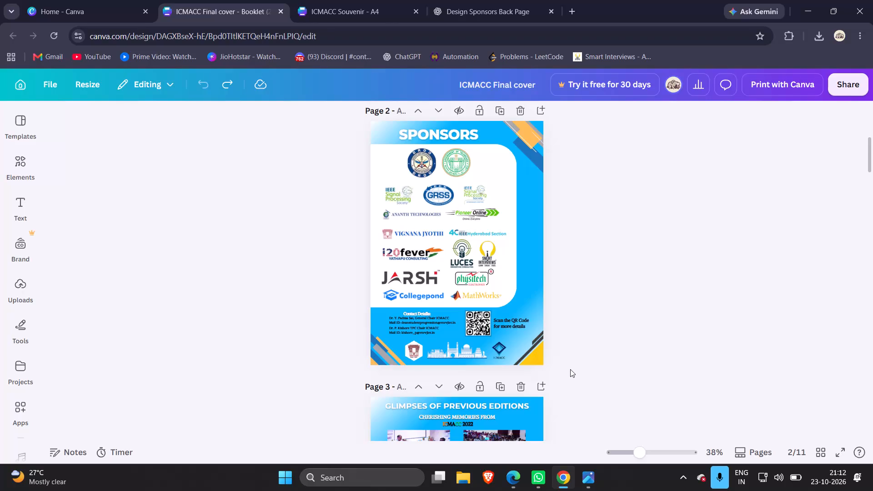
# Compare ChatGPT's generated sponsors page with the current page 4 of the ICMACC Souvenir design.
pyautogui.click(491, 9)
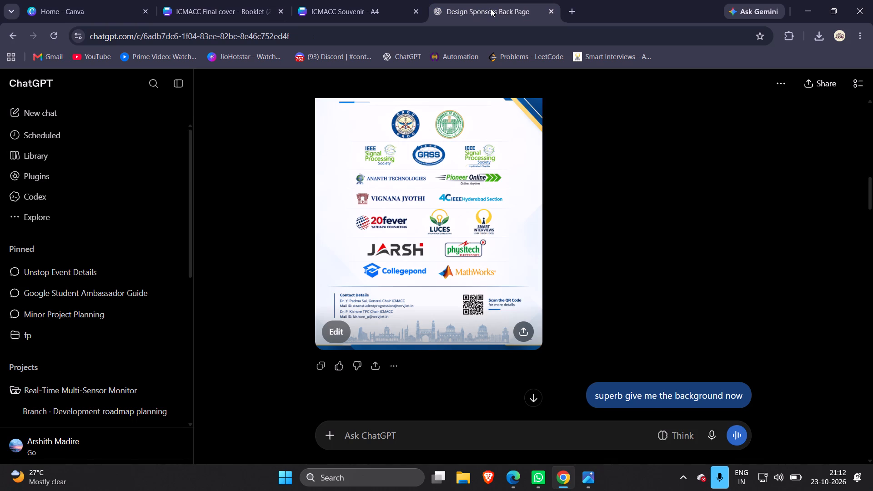
pyautogui.click(346, 8)
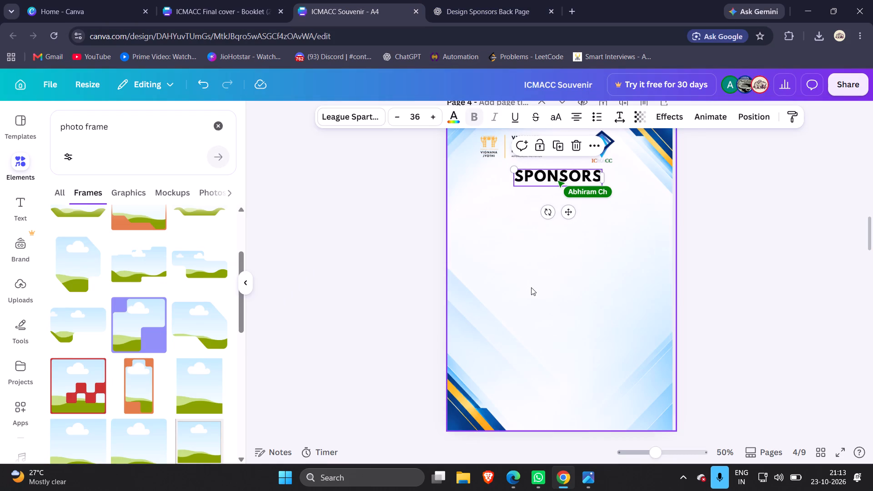
pyautogui.click(482, 1)
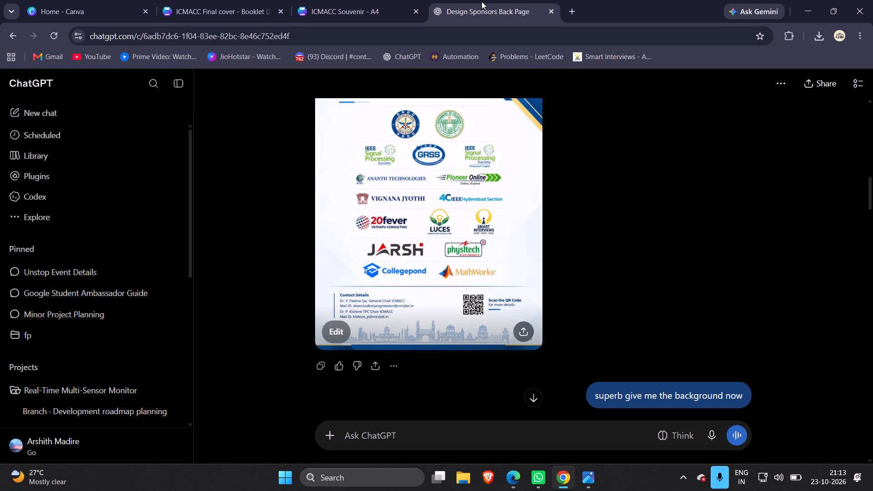
pyautogui.scroll(1, 377, 170)
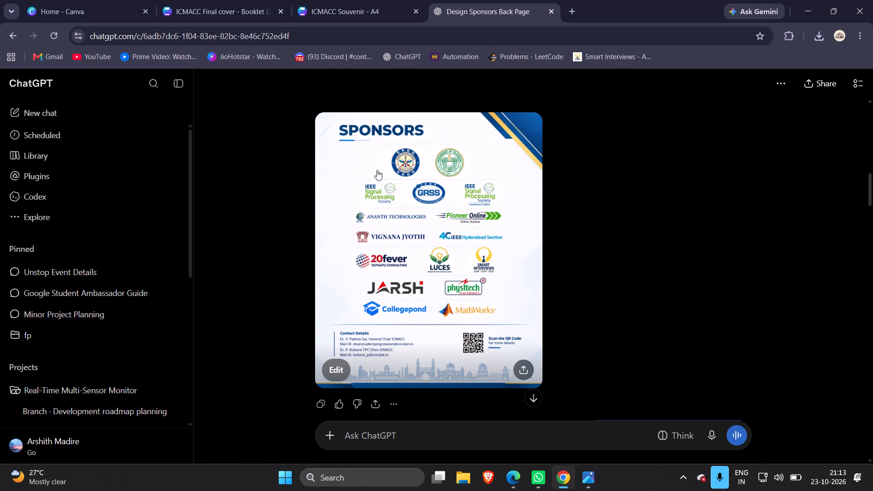
pyautogui.click(375, 12)
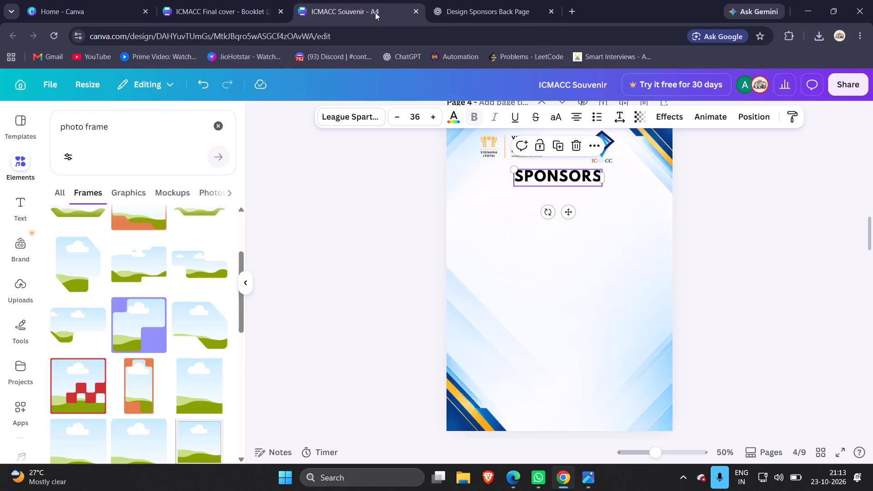
# Review the ICMACC Souvenir's cover designs on pages 3, 2 and 1.
pyautogui.scroll(1, 387, 267)
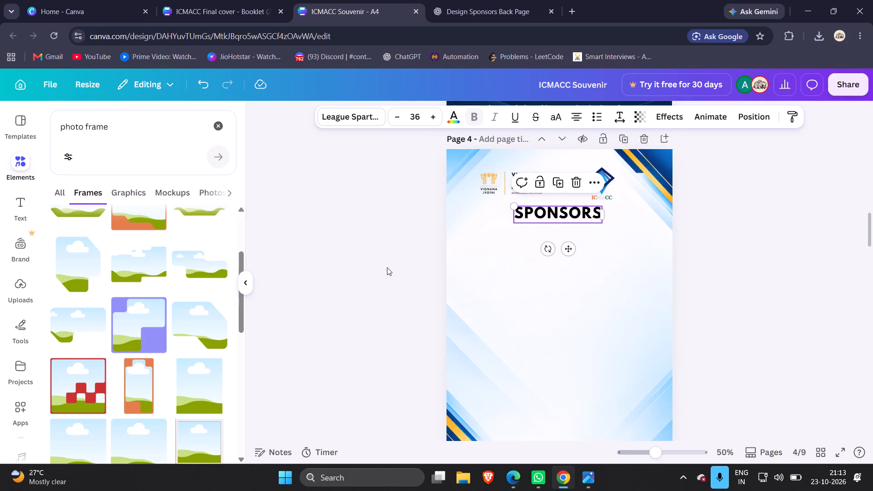
pyautogui.scroll(5, 387, 267)
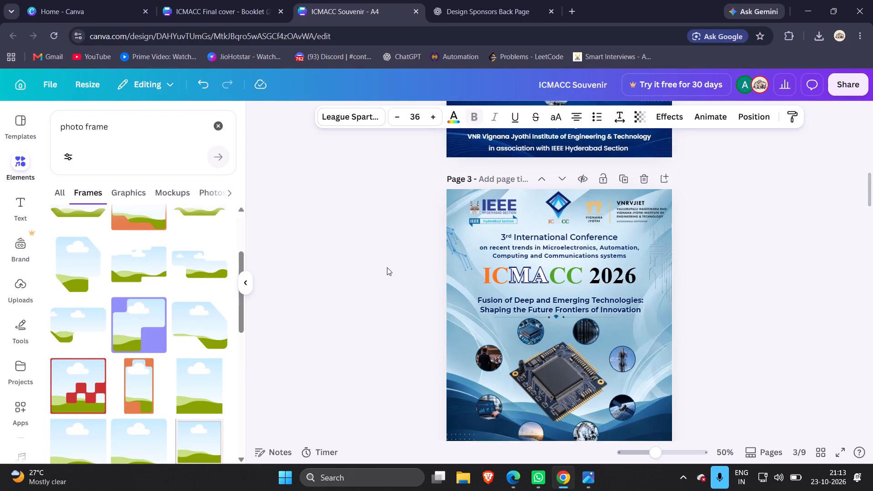
pyautogui.scroll(1, 387, 267)
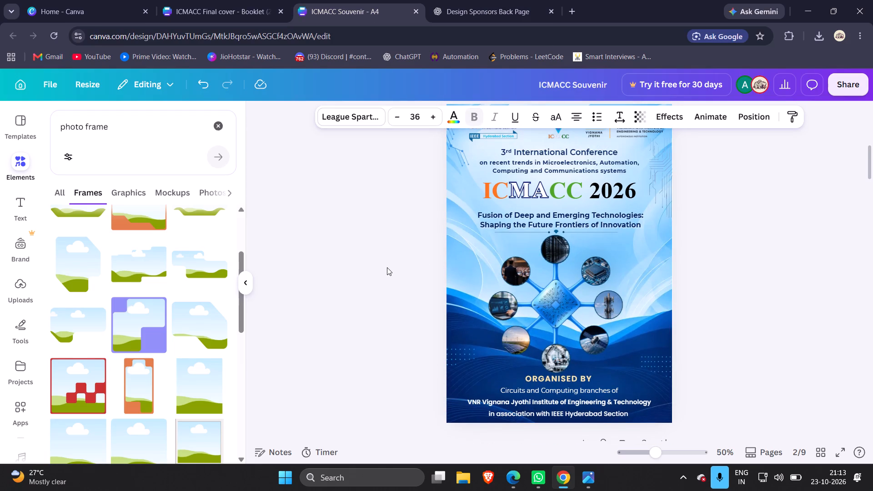
pyautogui.scroll(1, 780, 366)
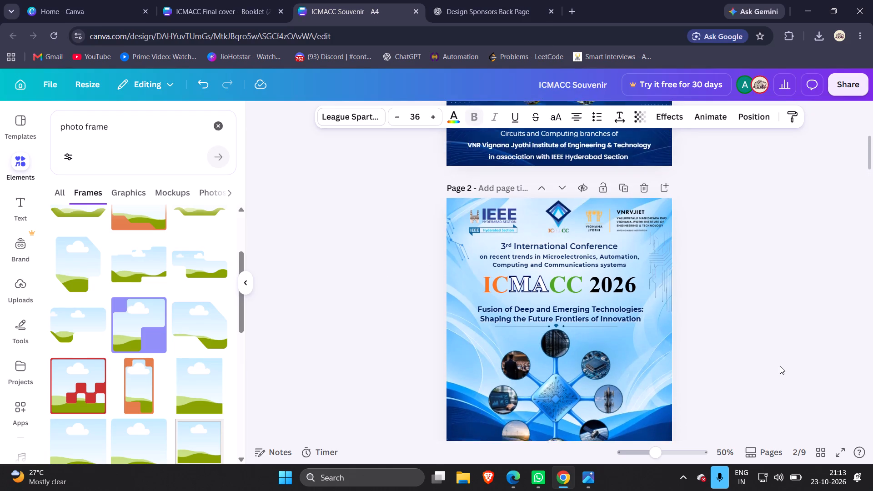
pyautogui.scroll(3, 780, 366)
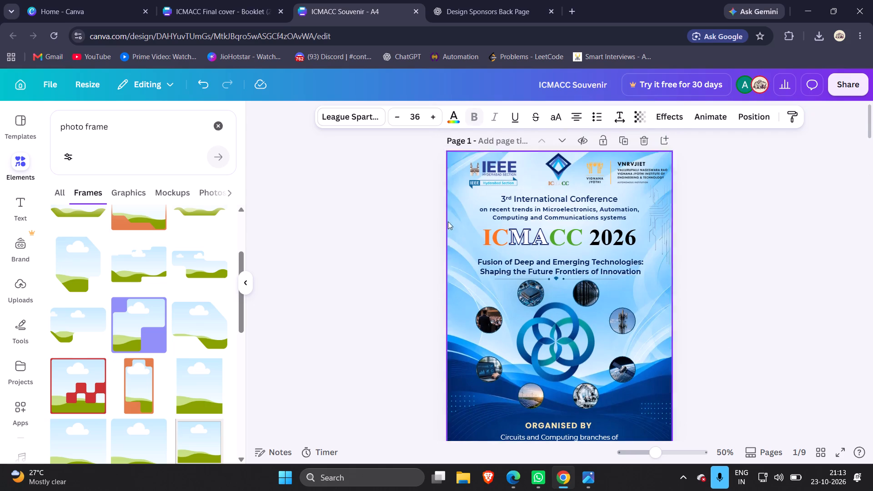
# Search the elements library for "divider line" and limit the results to graphics.
pyautogui.click(216, 128)
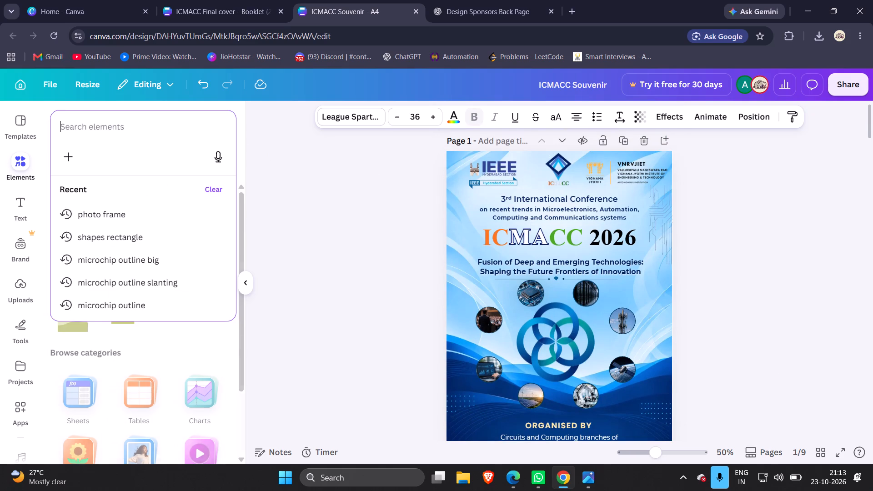
pyautogui.write('DIVIDER')
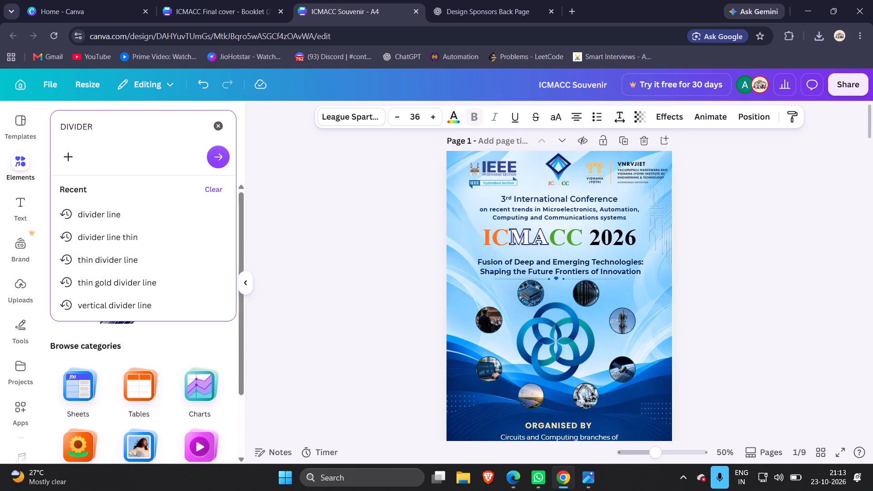
pyautogui.click(93, 223)
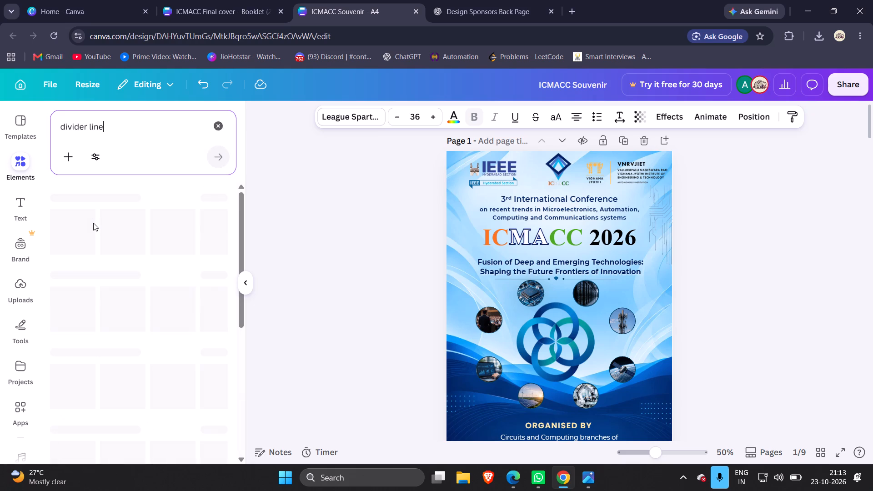
pyautogui.scroll(-1, 112, 261)
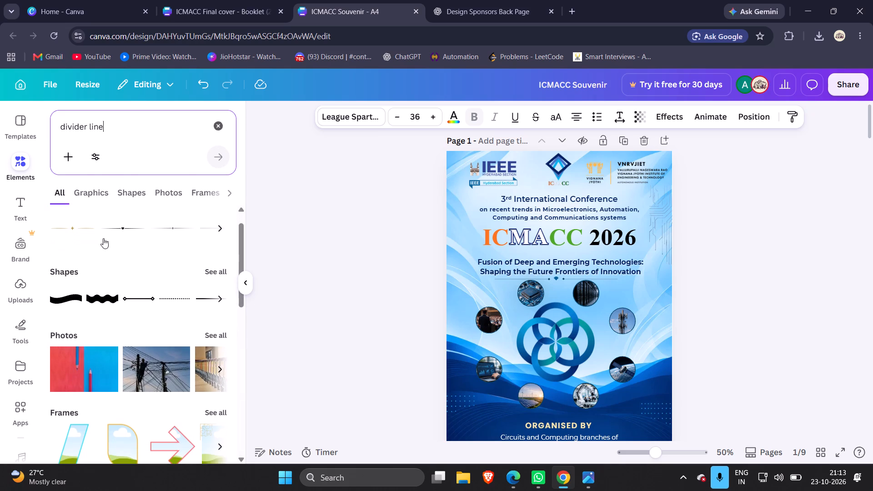
pyautogui.click(100, 195)
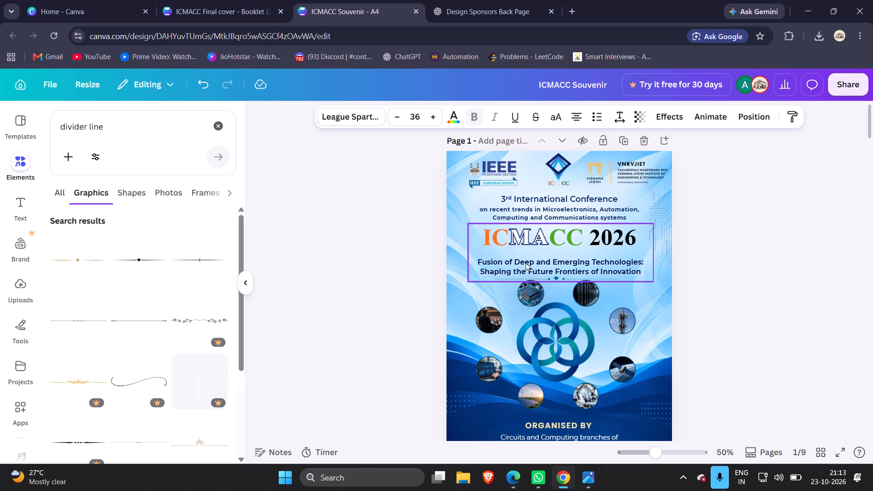
# Look over the page 4 sponsors layout and the page 5 previous-edition layout in the Souvenir.
pyautogui.scroll(-8, 742, 256)
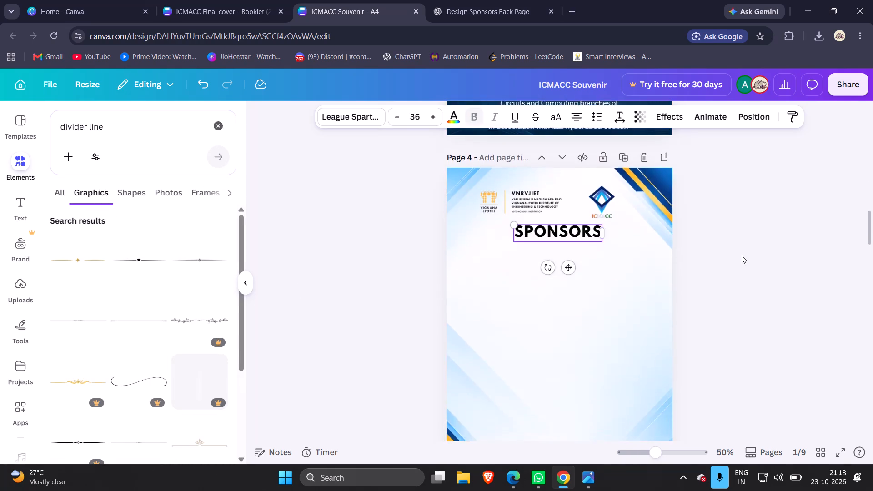
pyautogui.scroll(-2, 742, 256)
pyautogui.scroll(4, 742, 256)
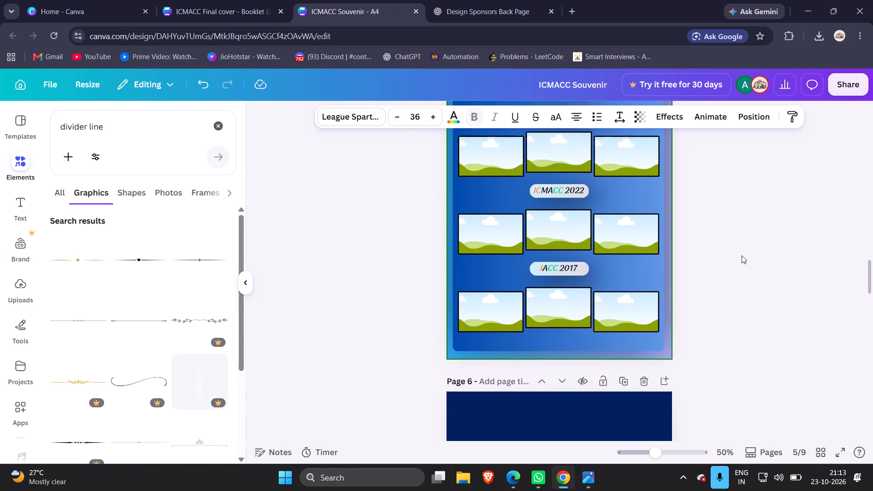
pyautogui.scroll(1, 742, 256)
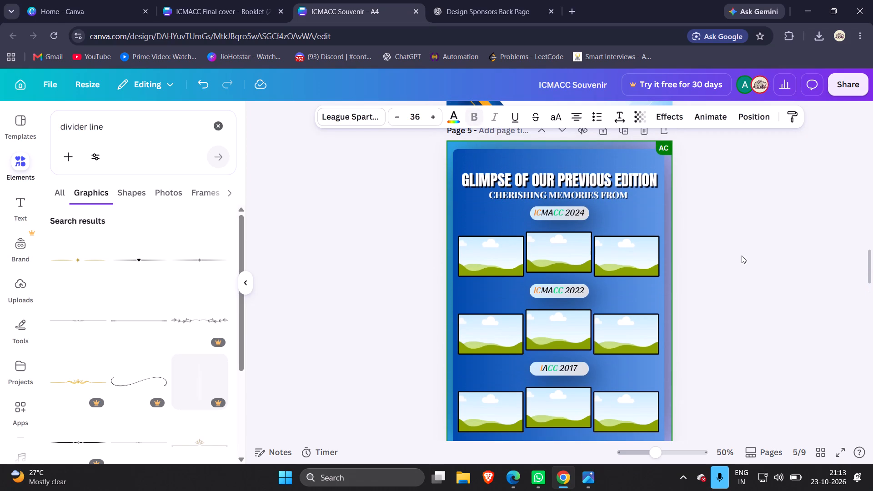
pyautogui.click(502, 154)
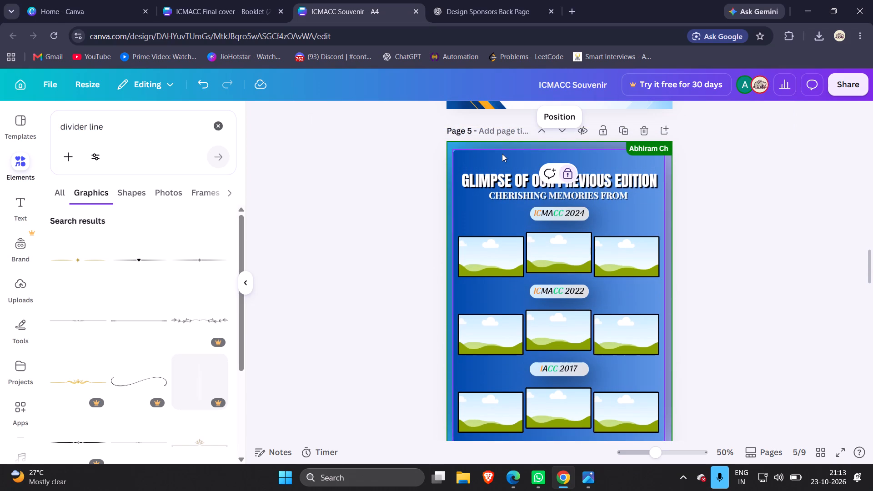
pyautogui.scroll(3, 502, 154)
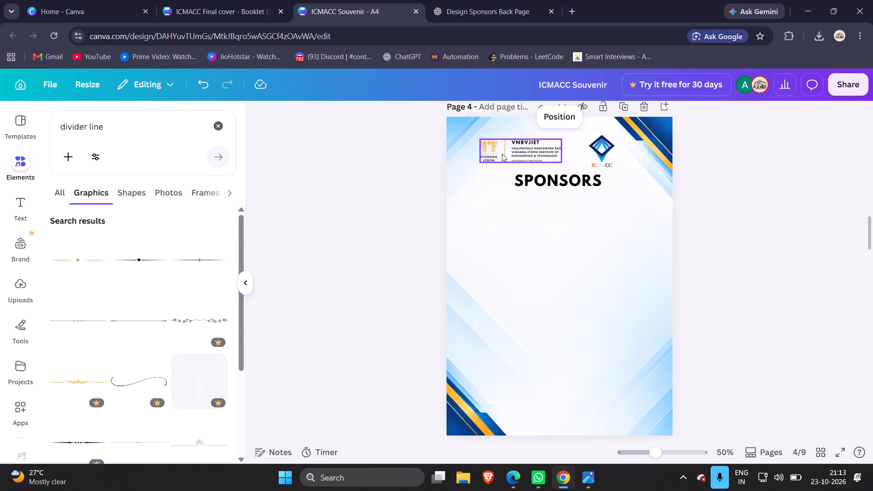
pyautogui.scroll(3, 502, 154)
pyautogui.scroll(-7, 502, 154)
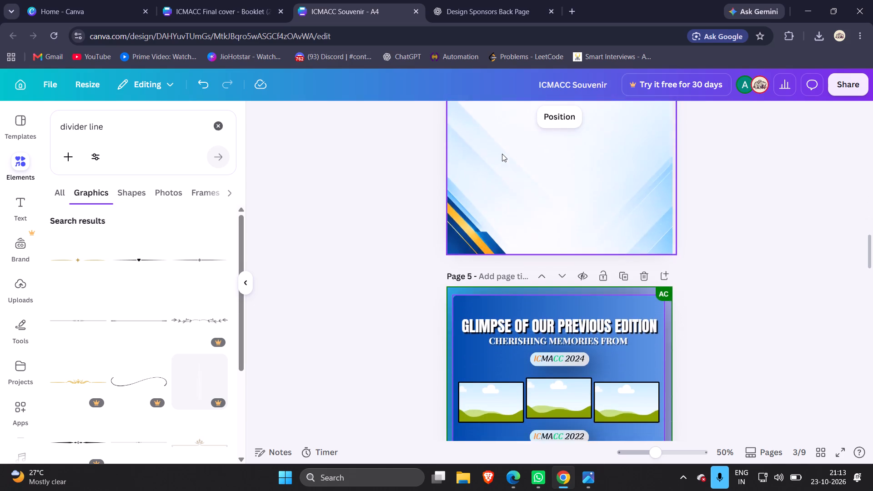
pyautogui.scroll(-1, 502, 154)
# Set page 5's background to the default linear gradient from black #000000 to blue #3533cd.
pyautogui.click(487, 162)
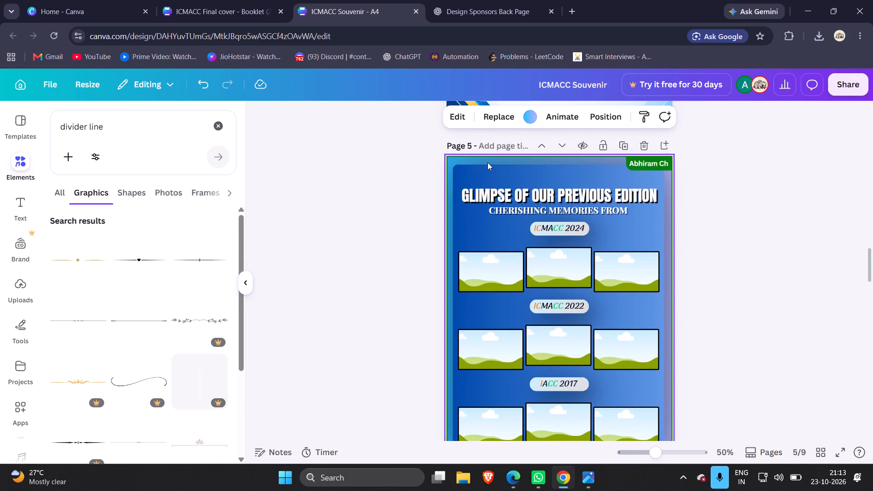
pyautogui.click(528, 118)
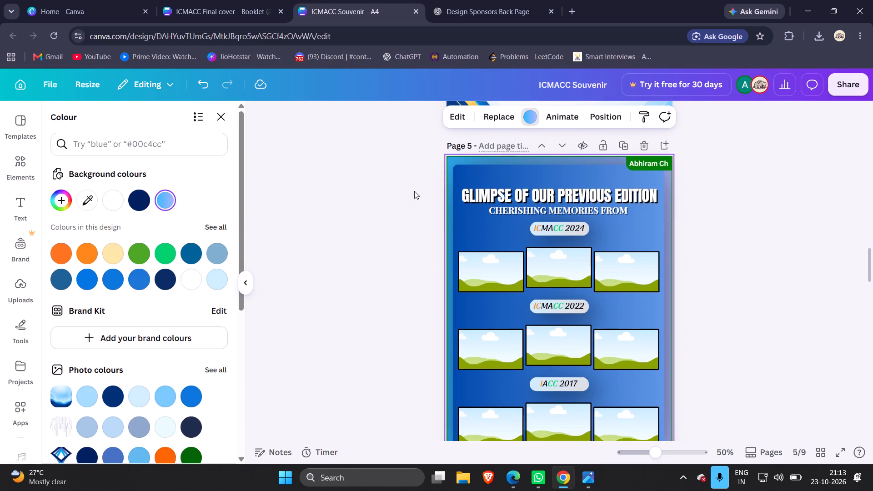
pyautogui.scroll(-2, 177, 403)
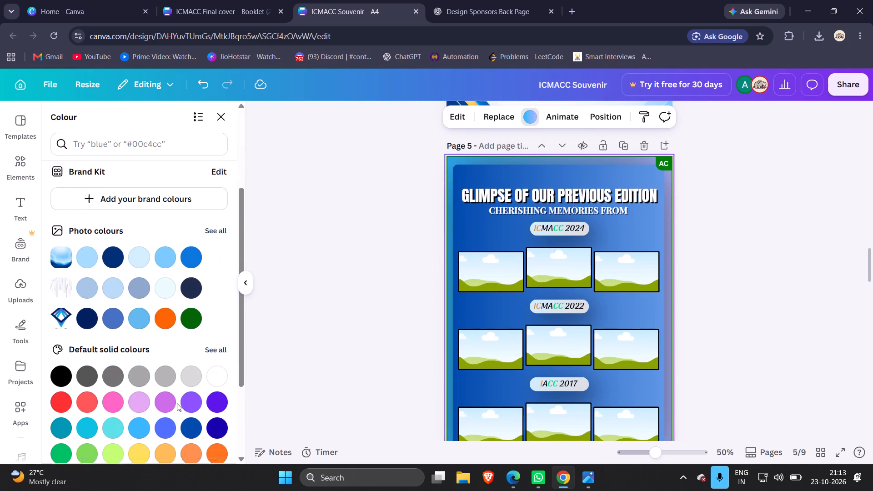
pyautogui.scroll(-2, 177, 403)
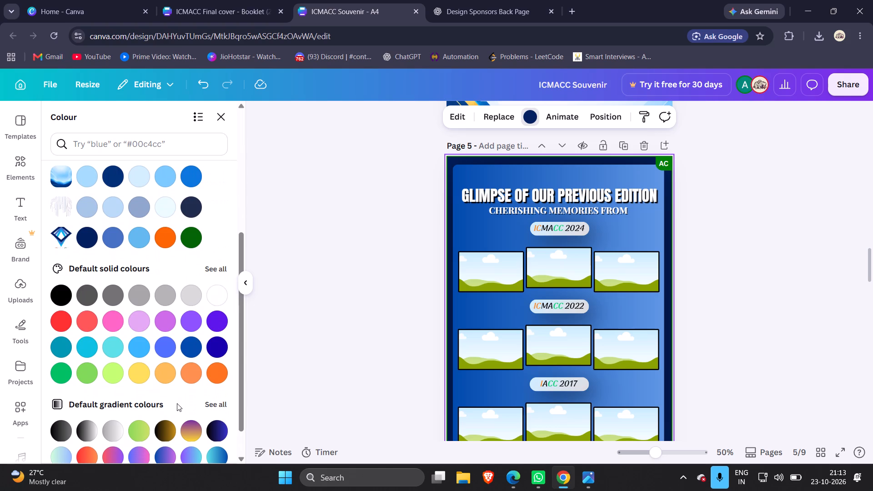
pyautogui.scroll(-1, 177, 403)
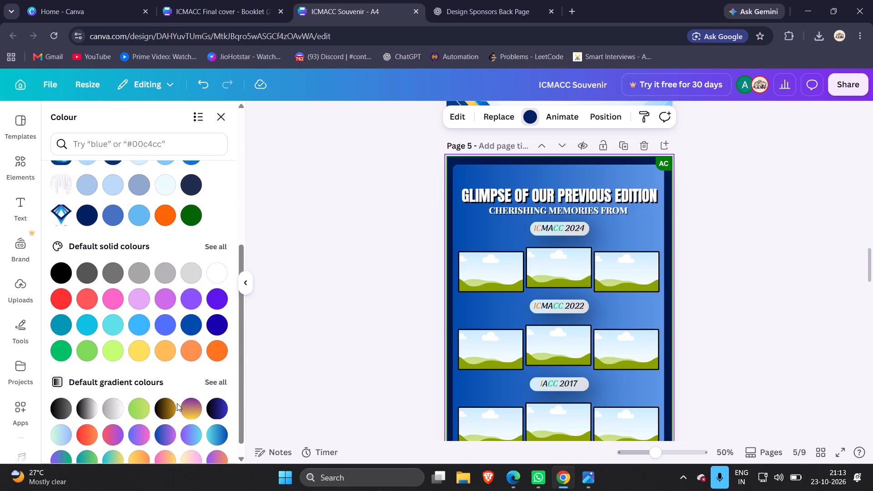
pyautogui.scroll(-2, 177, 403)
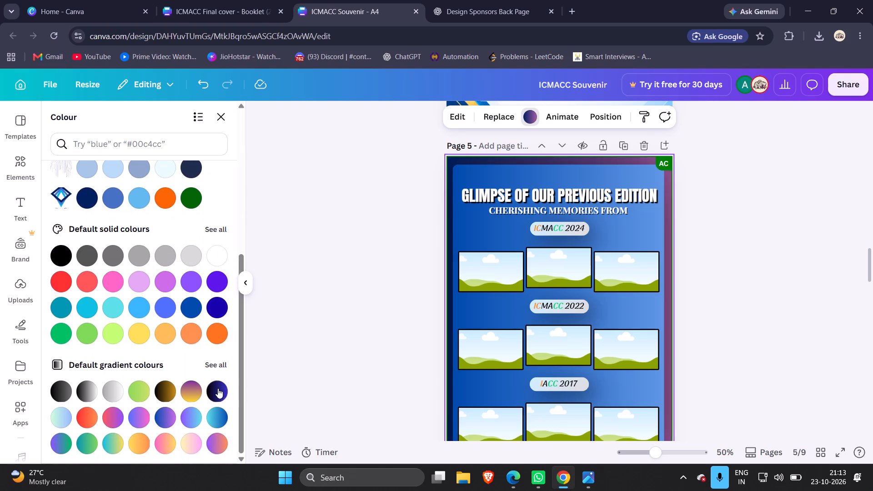
pyautogui.click(217, 389)
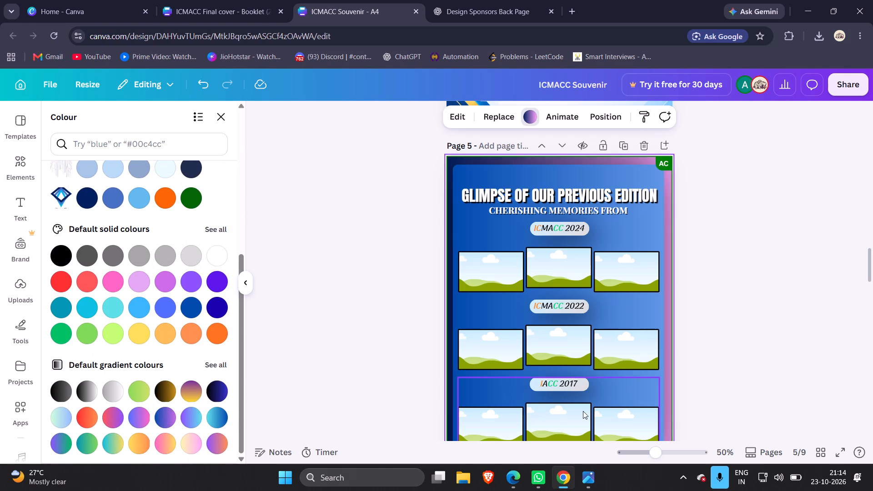
pyautogui.click(220, 399)
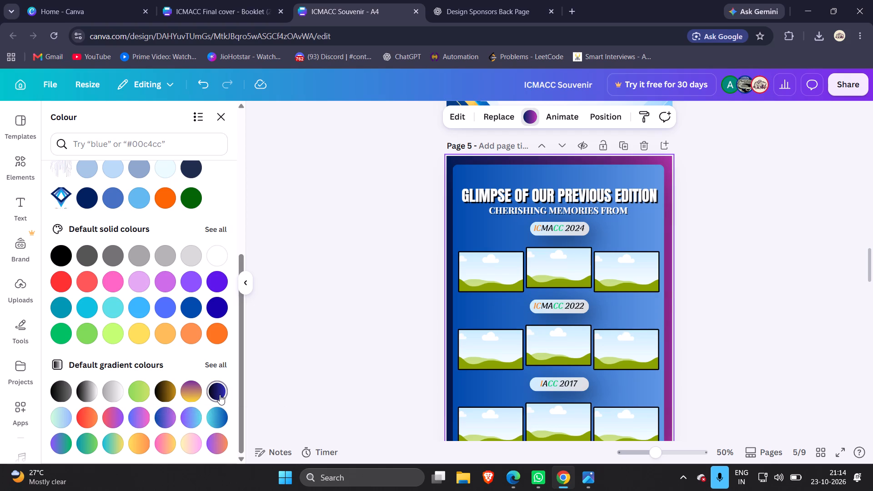
pyautogui.click(220, 395)
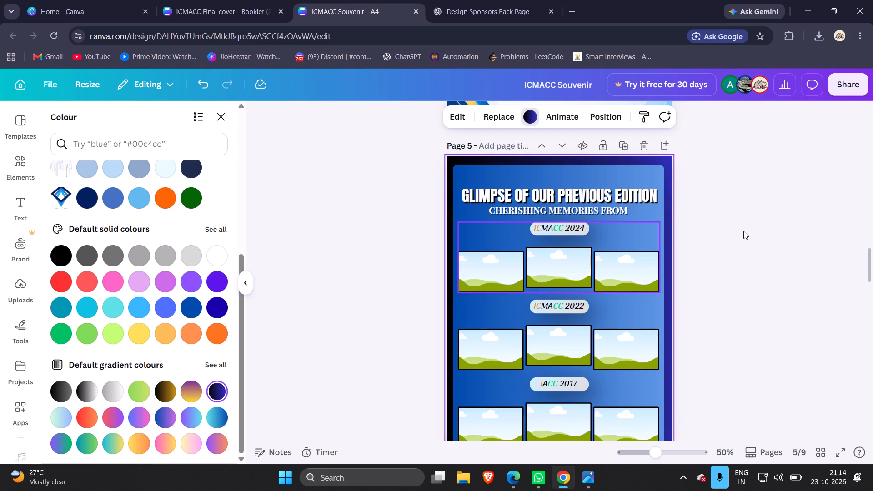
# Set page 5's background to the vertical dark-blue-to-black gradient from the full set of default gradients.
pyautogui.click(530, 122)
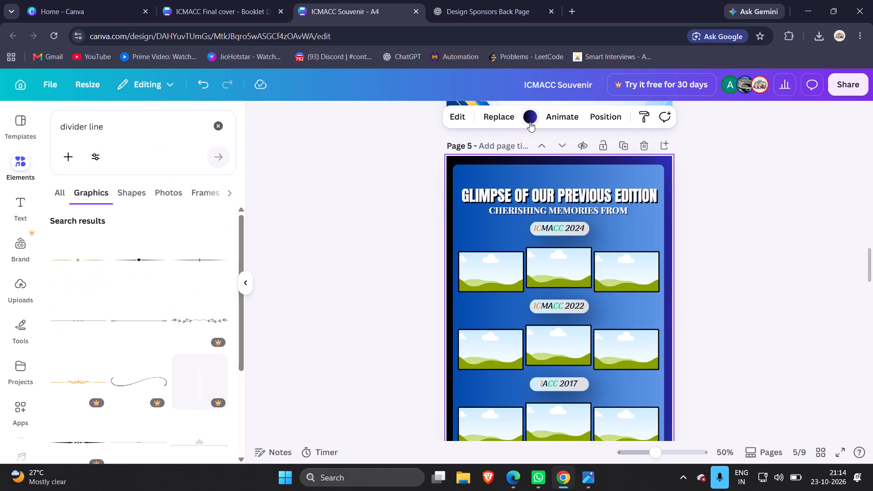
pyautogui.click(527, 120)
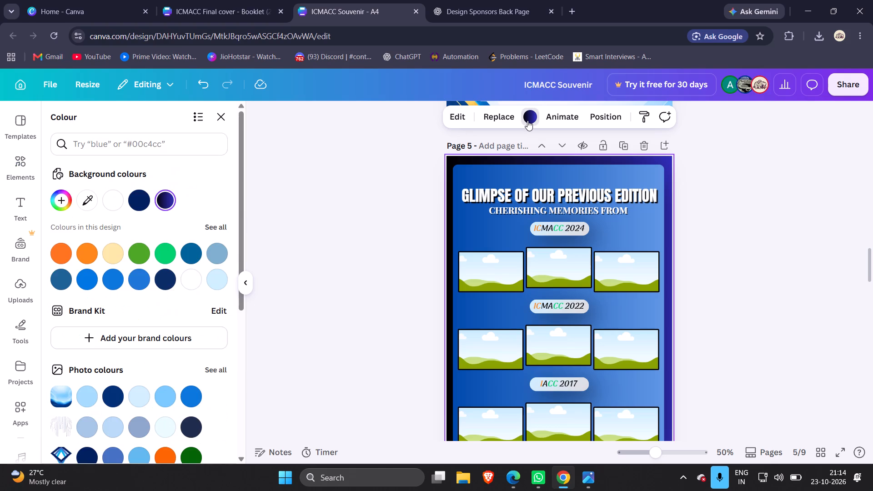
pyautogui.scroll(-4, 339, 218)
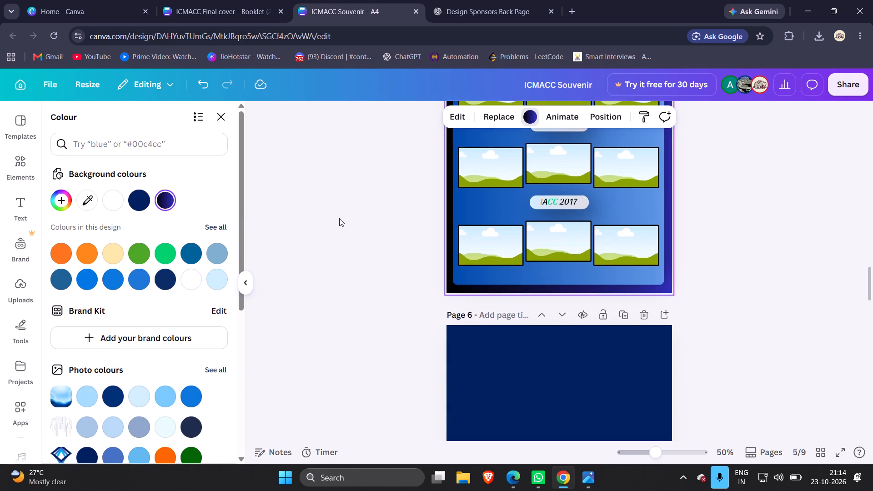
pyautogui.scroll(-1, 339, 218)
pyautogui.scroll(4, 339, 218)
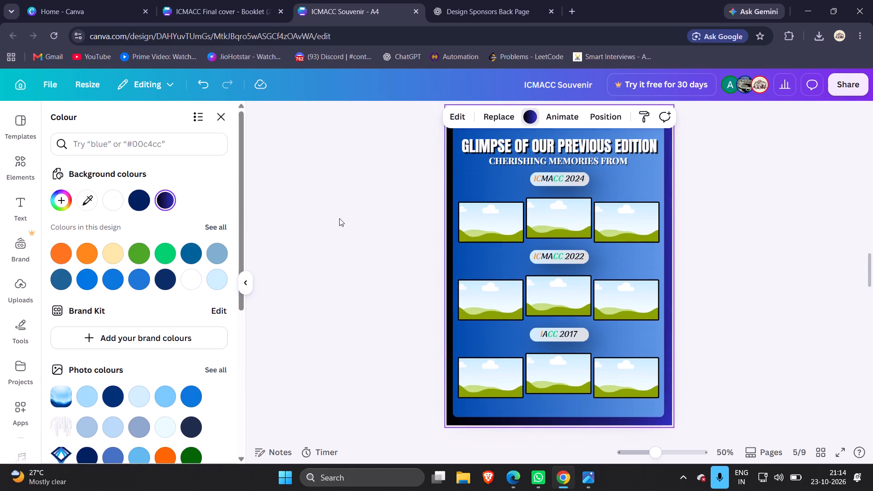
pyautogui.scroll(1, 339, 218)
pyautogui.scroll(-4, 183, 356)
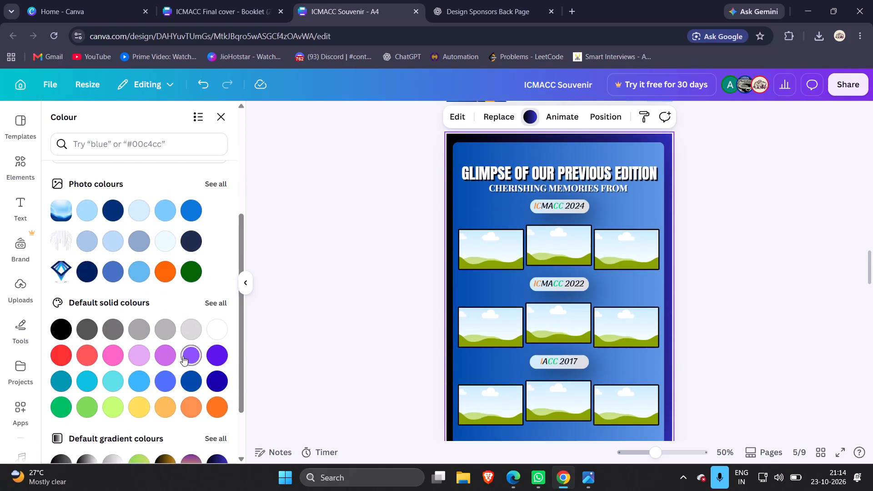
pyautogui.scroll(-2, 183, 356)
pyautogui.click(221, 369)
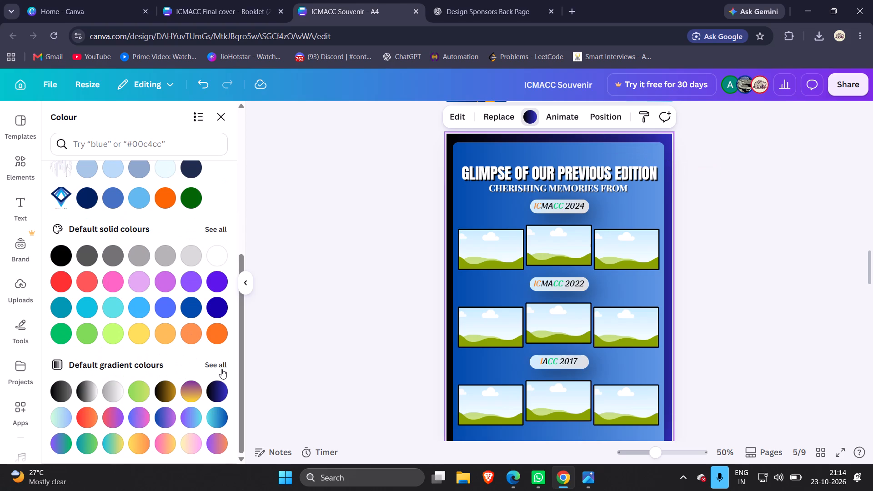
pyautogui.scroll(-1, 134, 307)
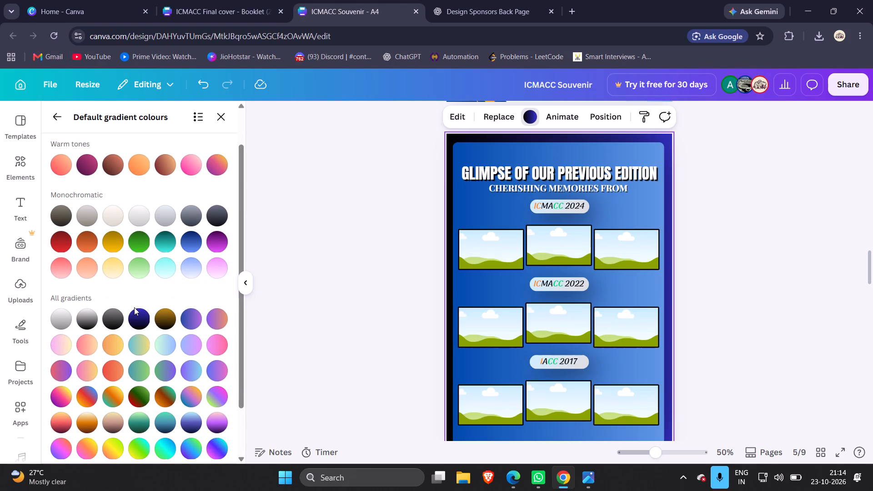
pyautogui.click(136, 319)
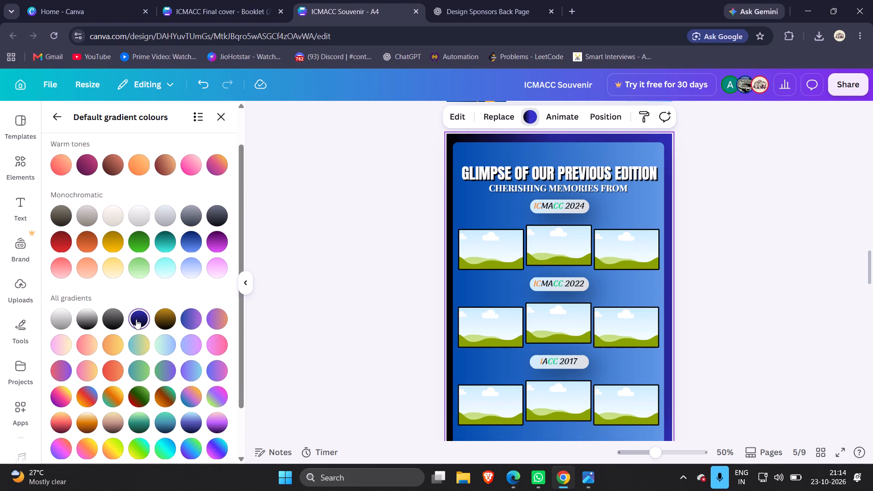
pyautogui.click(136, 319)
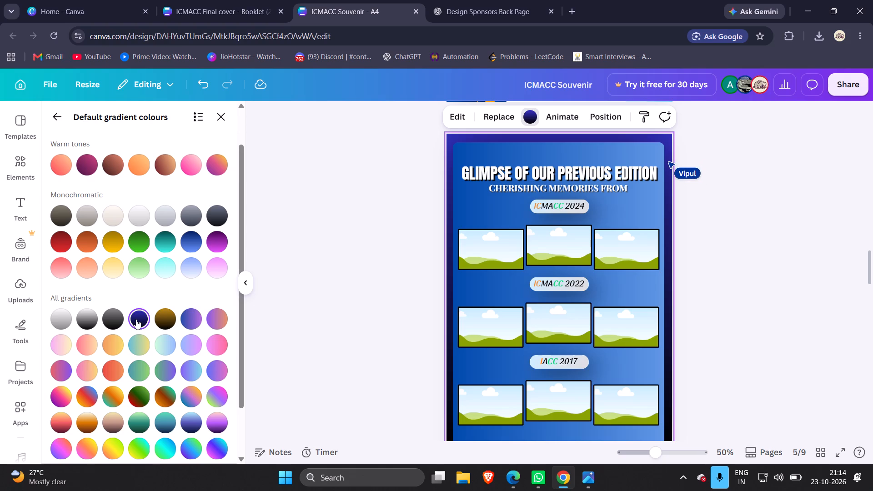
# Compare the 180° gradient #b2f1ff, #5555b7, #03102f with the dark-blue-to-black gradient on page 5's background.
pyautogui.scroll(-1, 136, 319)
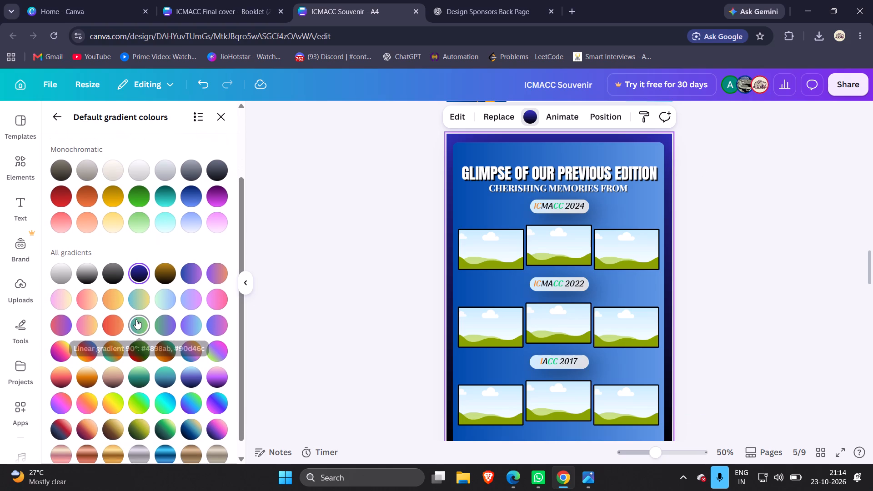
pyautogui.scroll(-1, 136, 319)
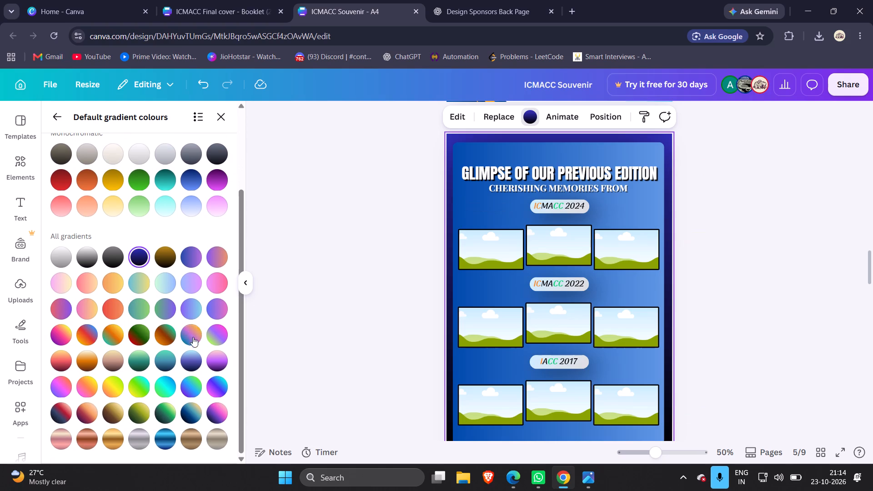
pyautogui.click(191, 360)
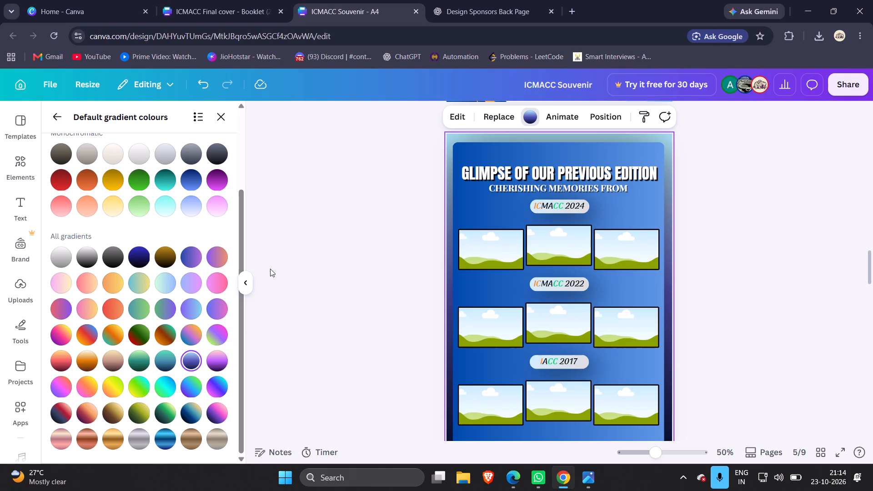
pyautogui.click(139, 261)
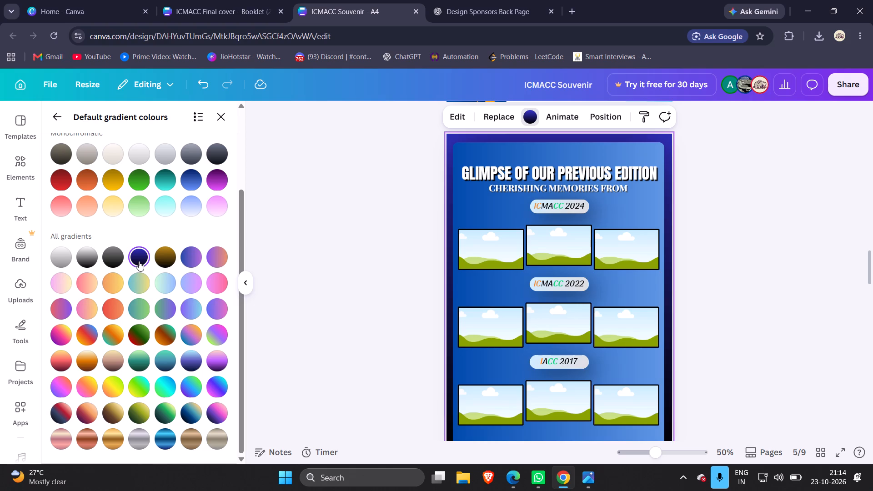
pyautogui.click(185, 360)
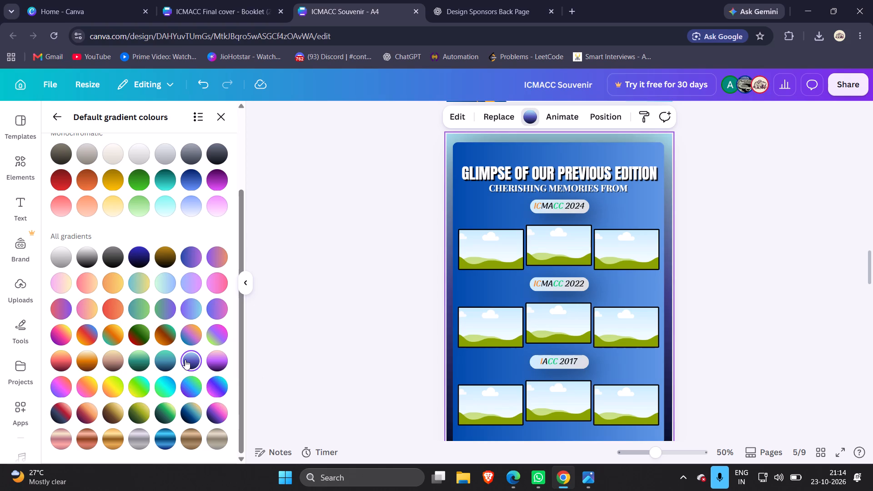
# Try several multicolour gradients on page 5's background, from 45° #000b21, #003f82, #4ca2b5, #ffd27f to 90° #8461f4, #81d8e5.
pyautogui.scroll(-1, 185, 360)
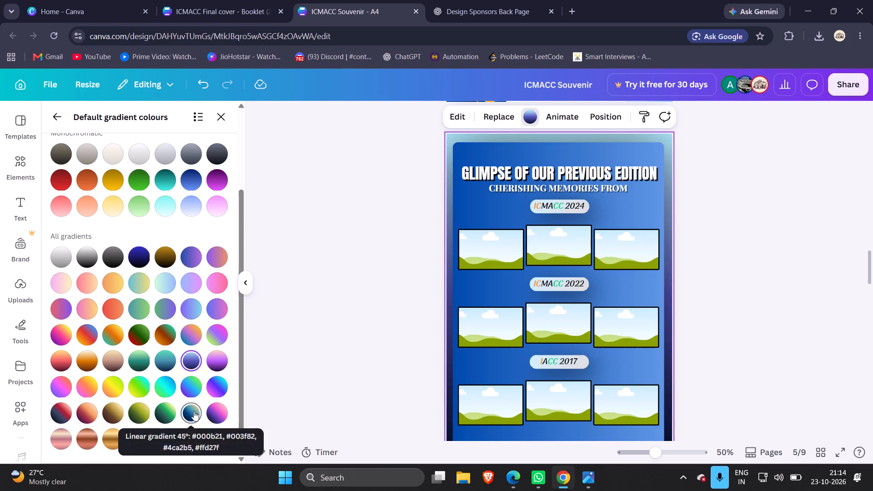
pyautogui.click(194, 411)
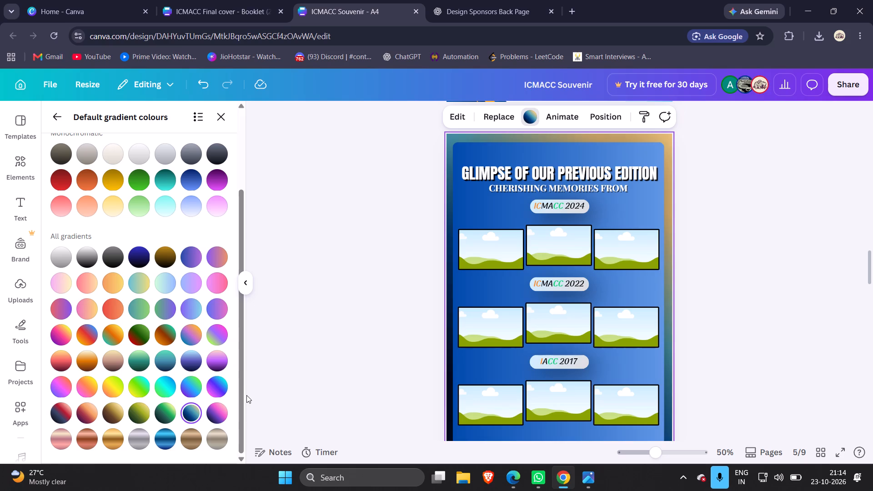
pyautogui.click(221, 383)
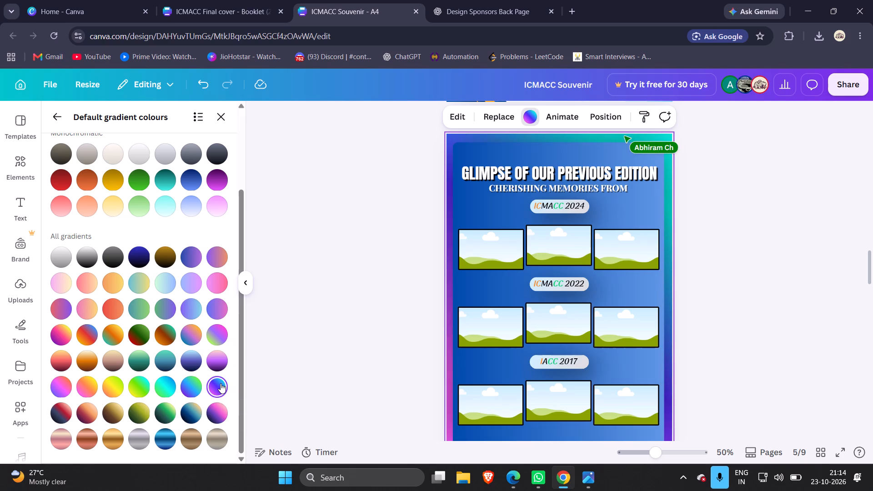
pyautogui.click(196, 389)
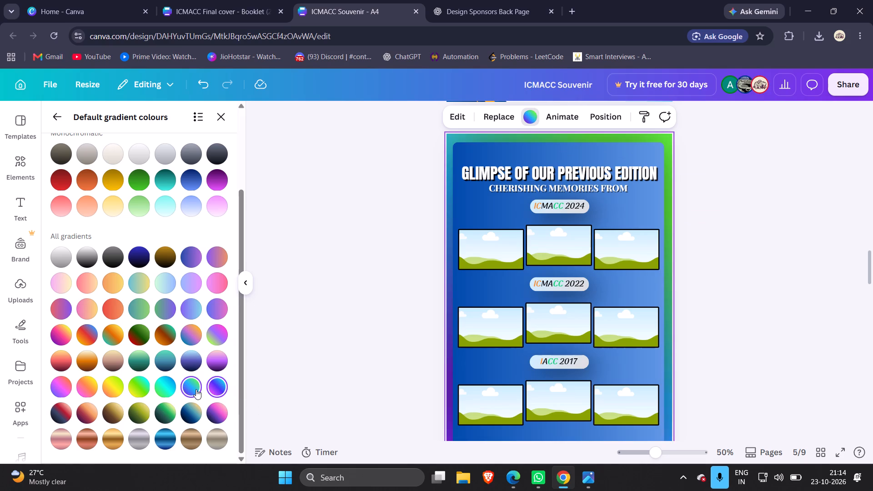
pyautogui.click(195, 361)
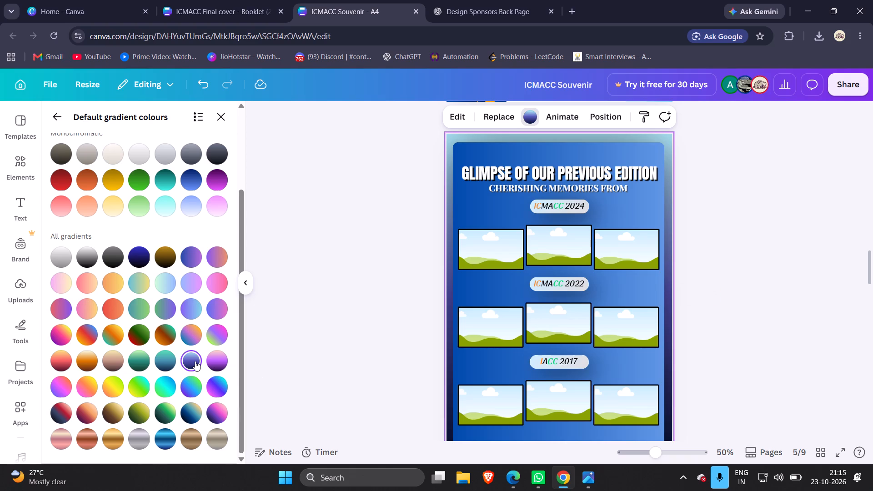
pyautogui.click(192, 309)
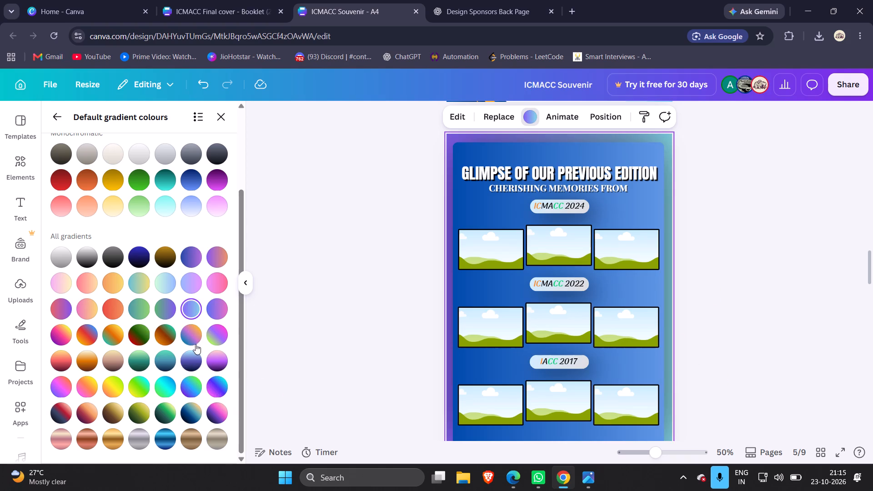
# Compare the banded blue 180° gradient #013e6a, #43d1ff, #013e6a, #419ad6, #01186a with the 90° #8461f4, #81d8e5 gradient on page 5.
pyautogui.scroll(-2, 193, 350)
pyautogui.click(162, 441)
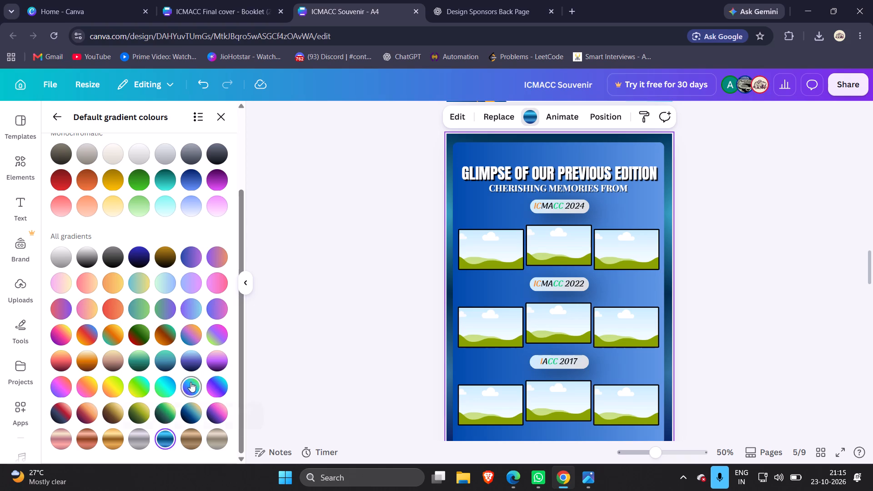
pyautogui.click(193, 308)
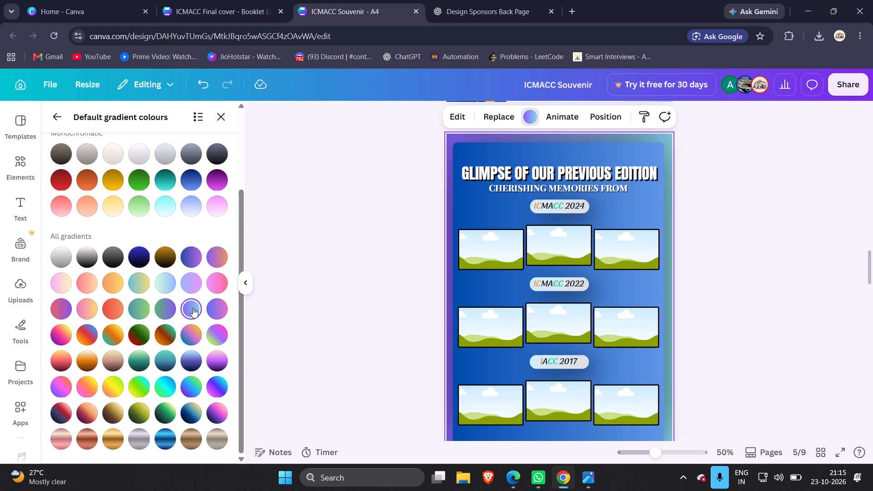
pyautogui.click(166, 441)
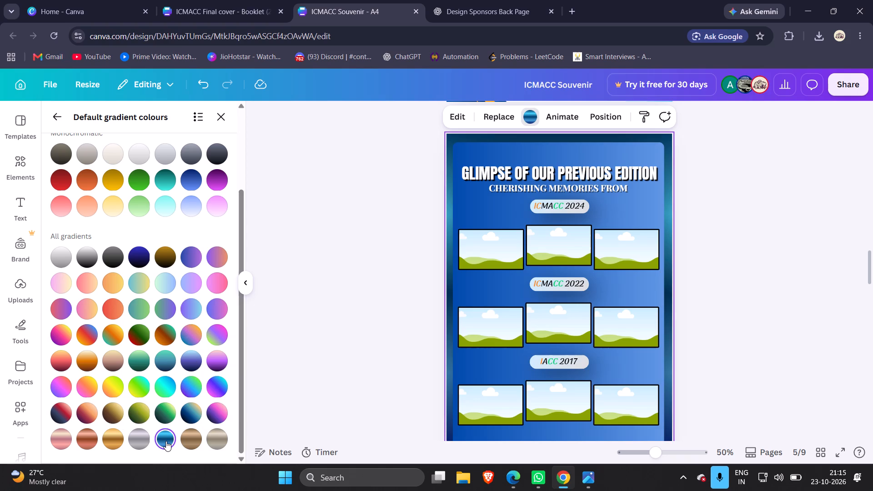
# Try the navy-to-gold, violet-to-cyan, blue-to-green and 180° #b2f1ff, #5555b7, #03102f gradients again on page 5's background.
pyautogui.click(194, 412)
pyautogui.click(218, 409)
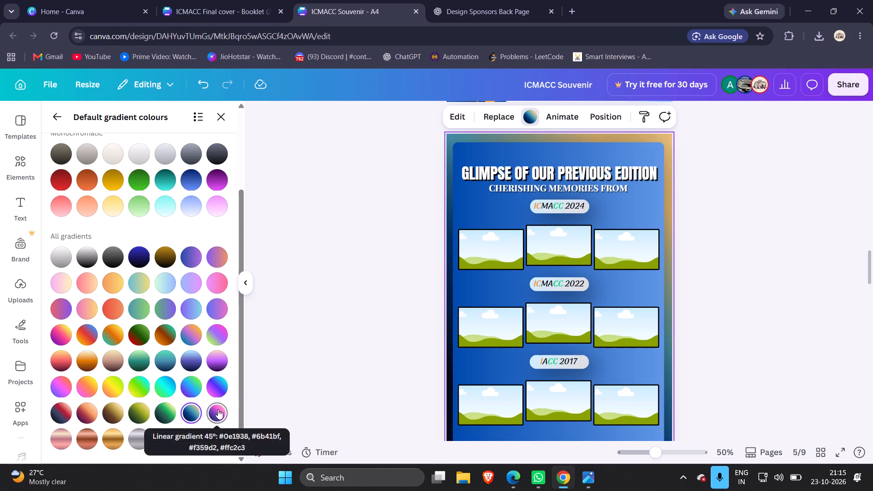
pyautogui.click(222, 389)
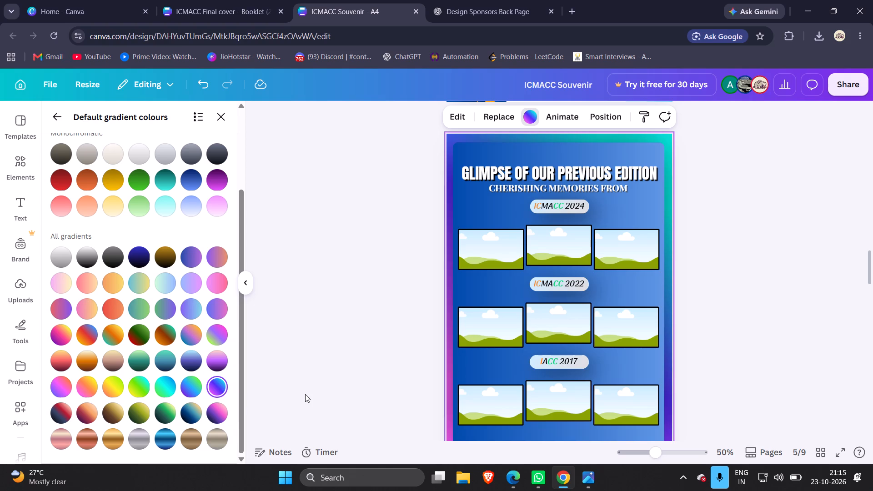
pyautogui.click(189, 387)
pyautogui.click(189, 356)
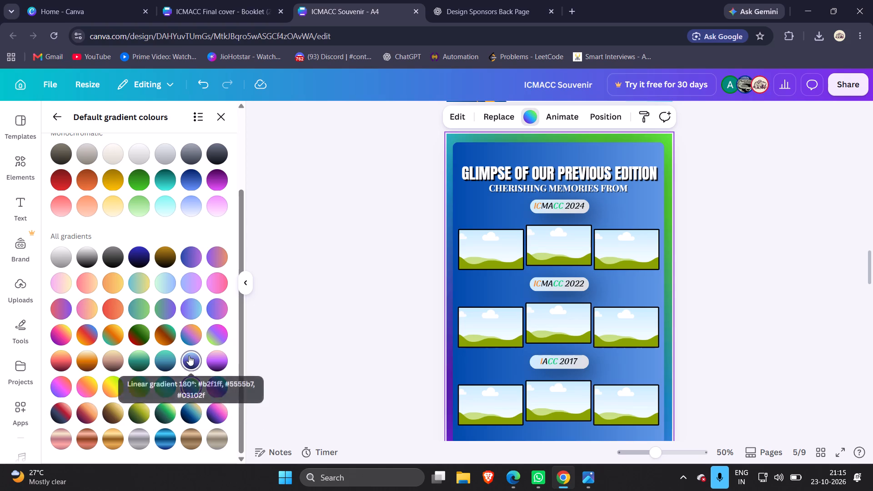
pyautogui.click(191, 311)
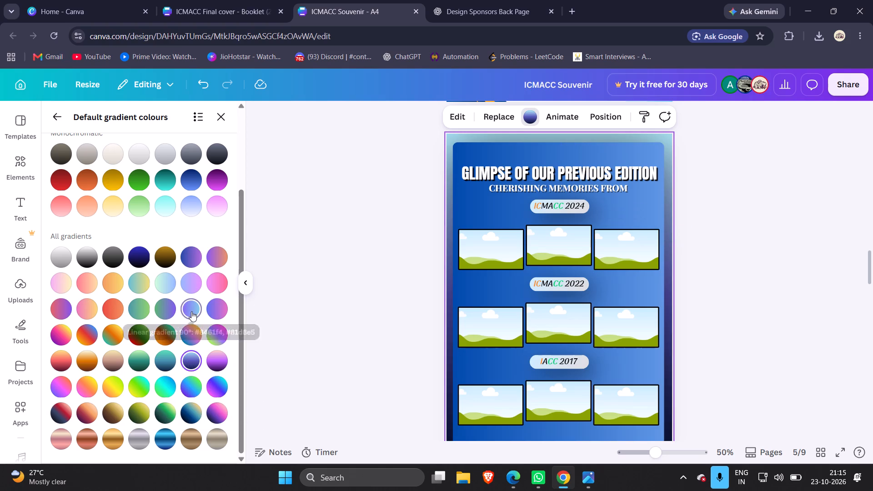
# Set page 5's background to the default horizontal gradient from pale mint green to pale blue.
pyautogui.click(164, 276)
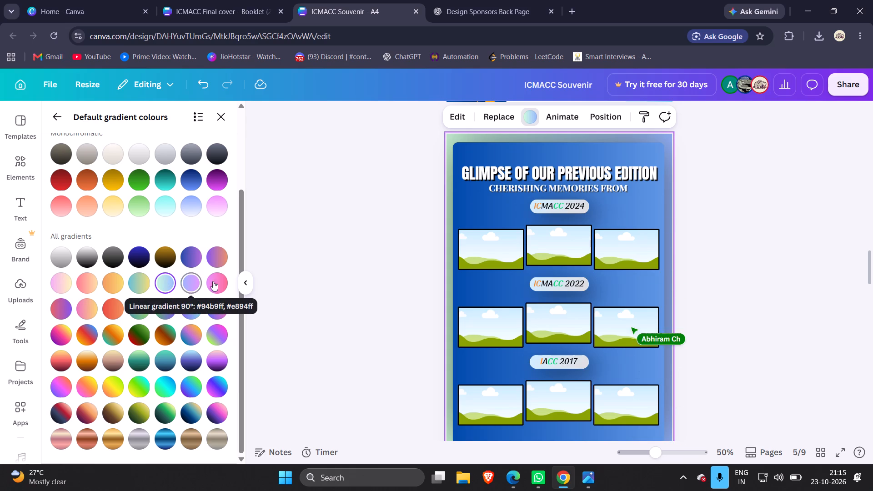
pyautogui.click(306, 250)
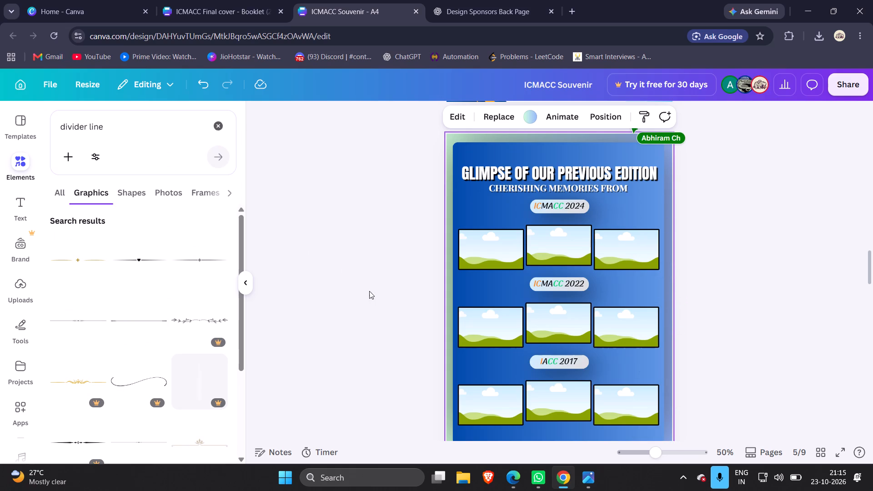
# Add a plain thin black divider line from the "divider line" graphics to page 4, below the SPONSORS heading.
pyautogui.scroll(2, 368, 307)
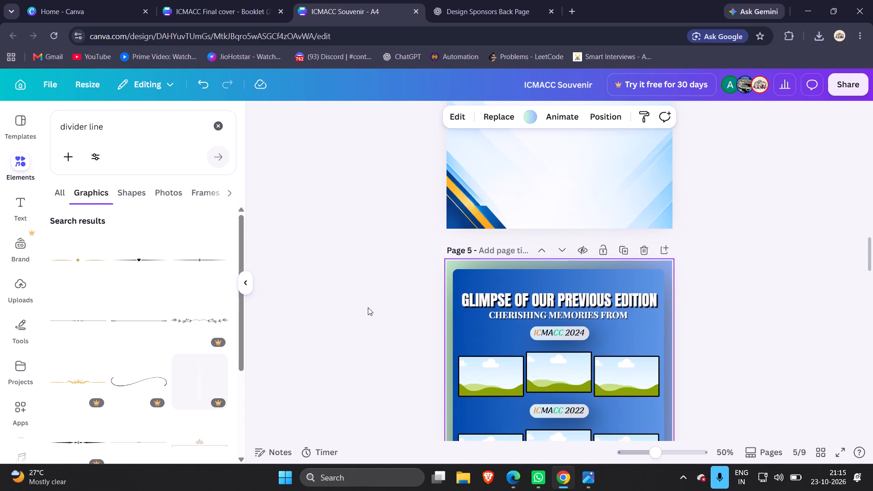
pyautogui.scroll(3, 368, 307)
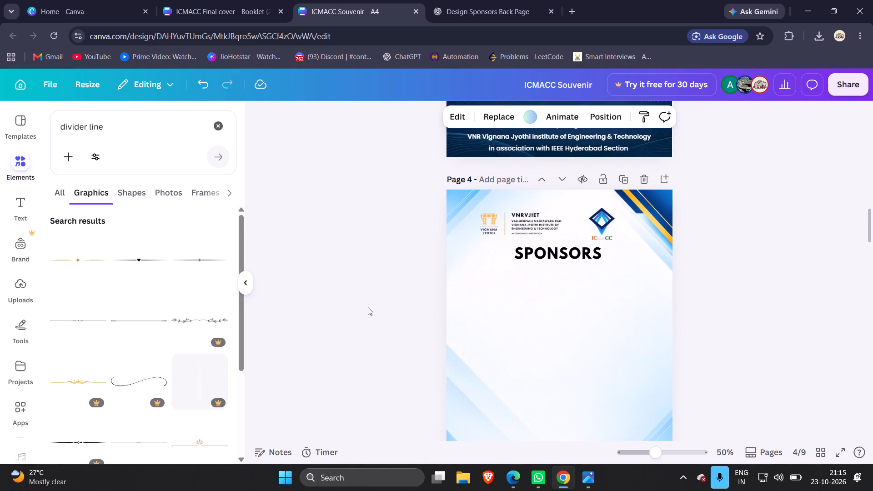
pyautogui.scroll(1, 368, 307)
pyautogui.scroll(-2, 192, 303)
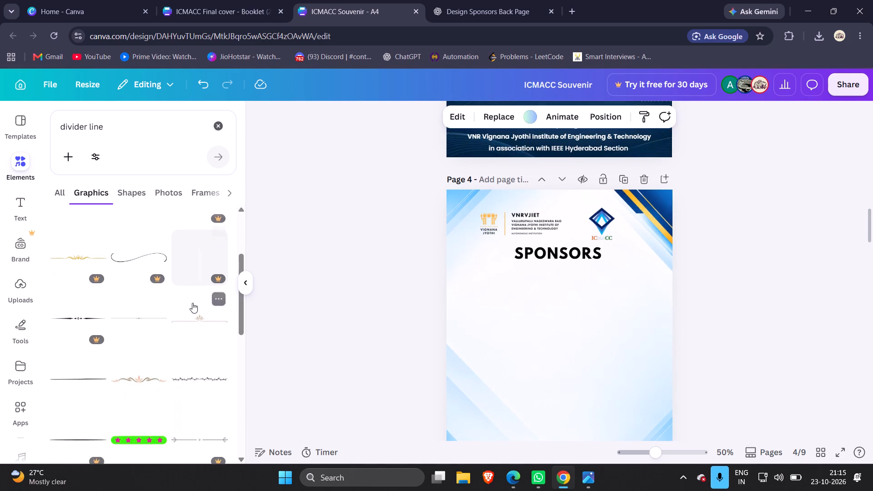
pyautogui.scroll(-1, 192, 303)
pyautogui.click(92, 339)
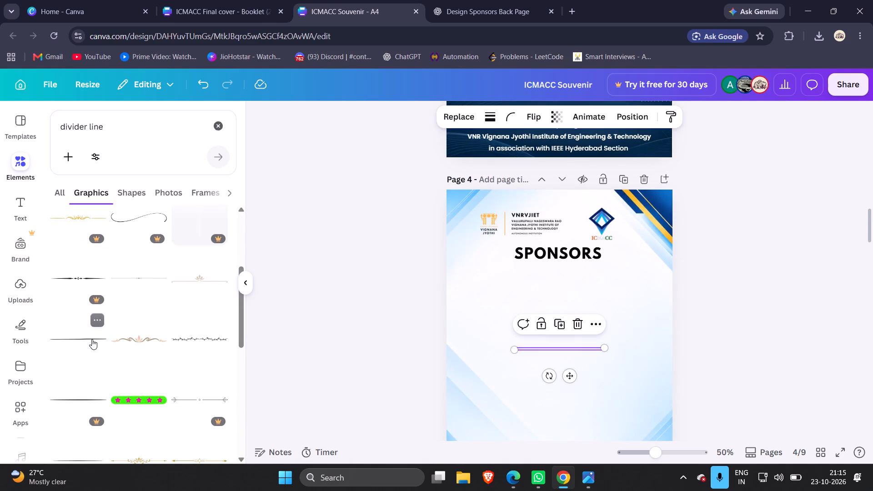
pyautogui.click(719, 292)
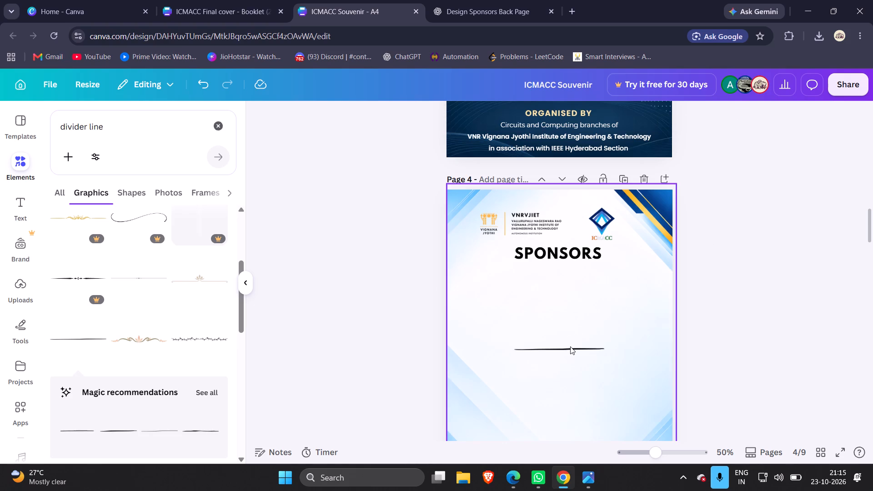
# Try the thin black divider line just under page 4's SPONSORS heading, then delete it.
pyautogui.moveTo(571, 349); pyautogui.dragTo(577, 281)
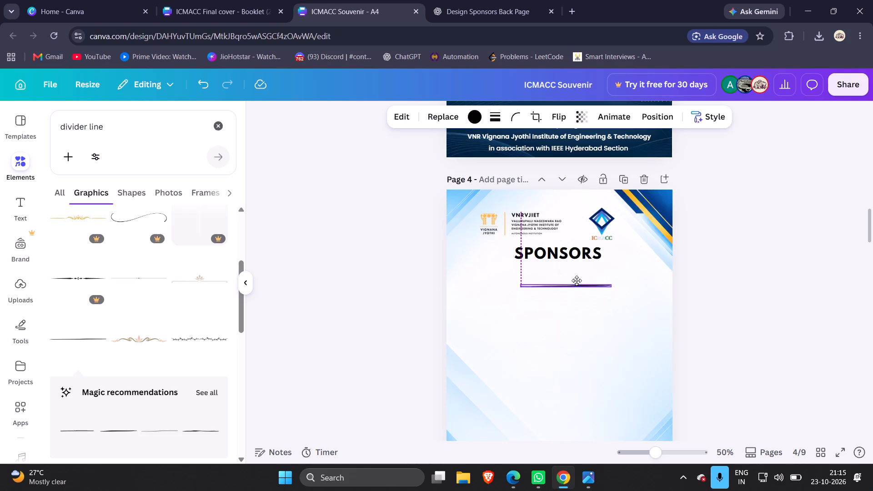
pyautogui.moveTo(577, 281); pyautogui.dragTo(570, 272)
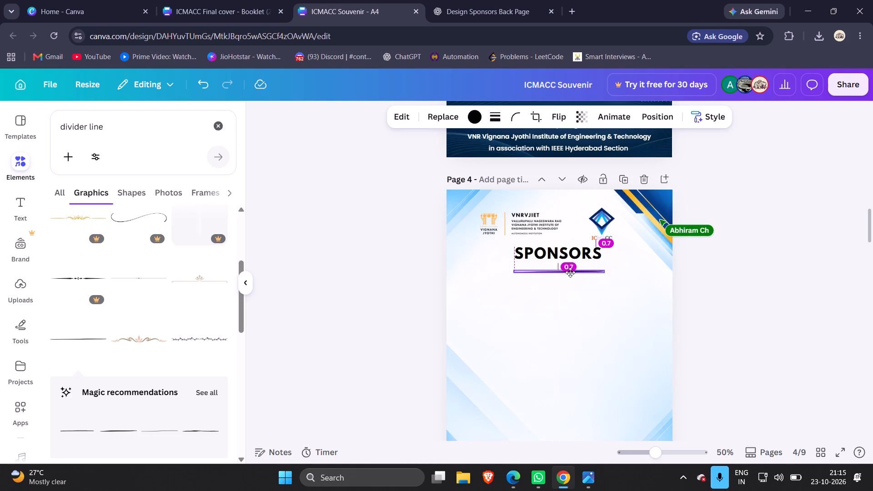
pyautogui.moveTo(570, 272); pyautogui.dragTo(568, 285)
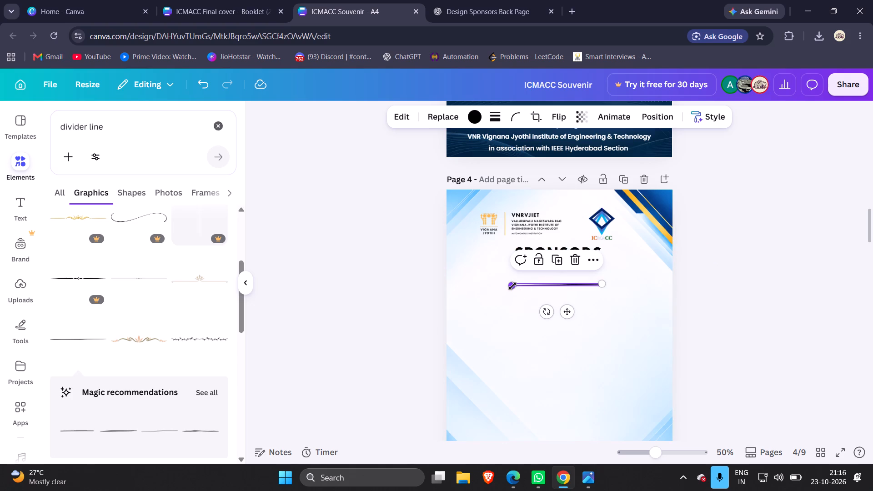
pyautogui.moveTo(512, 286); pyautogui.dragTo(527, 284)
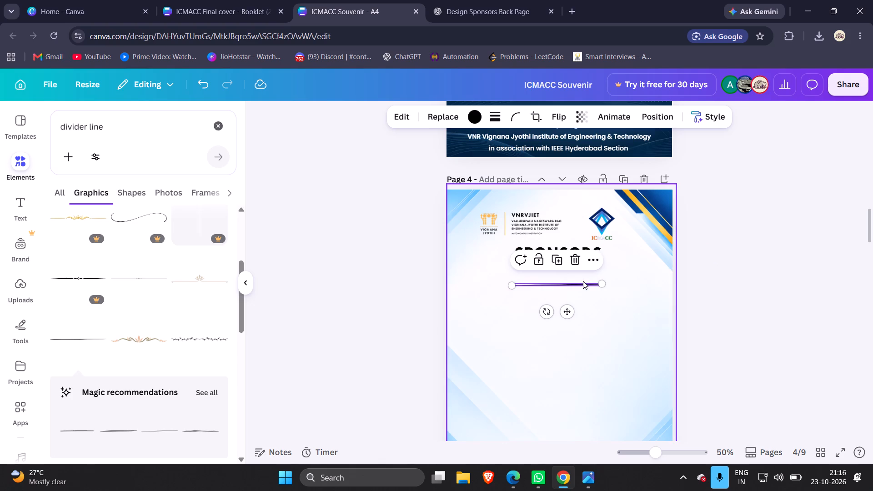
pyautogui.click(579, 264)
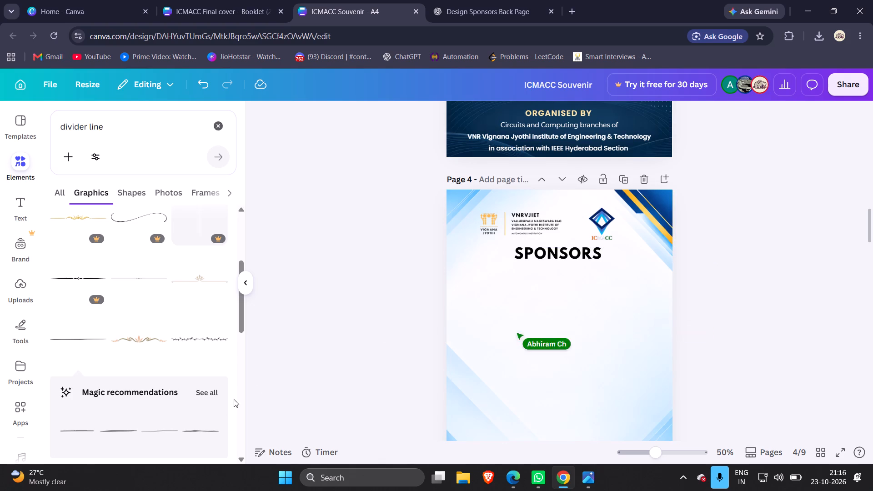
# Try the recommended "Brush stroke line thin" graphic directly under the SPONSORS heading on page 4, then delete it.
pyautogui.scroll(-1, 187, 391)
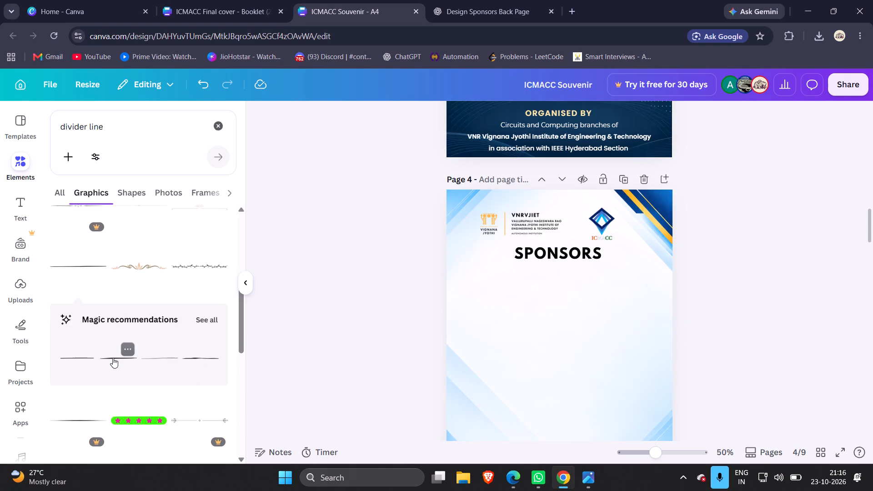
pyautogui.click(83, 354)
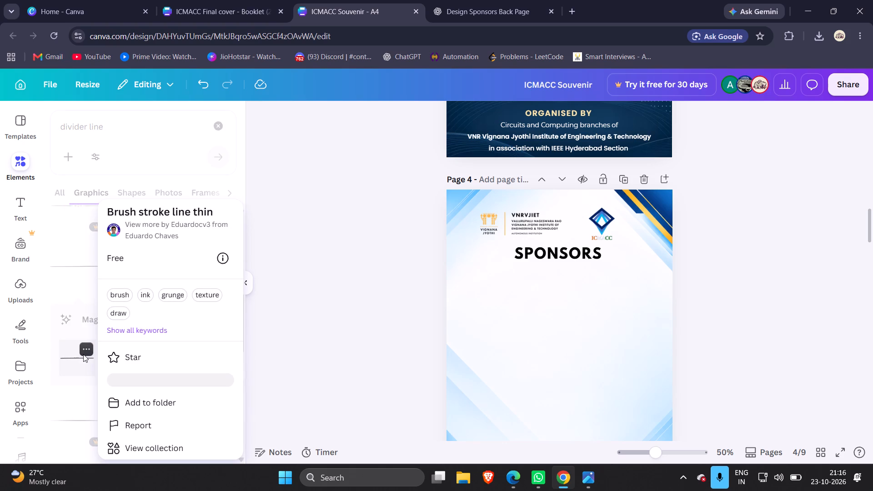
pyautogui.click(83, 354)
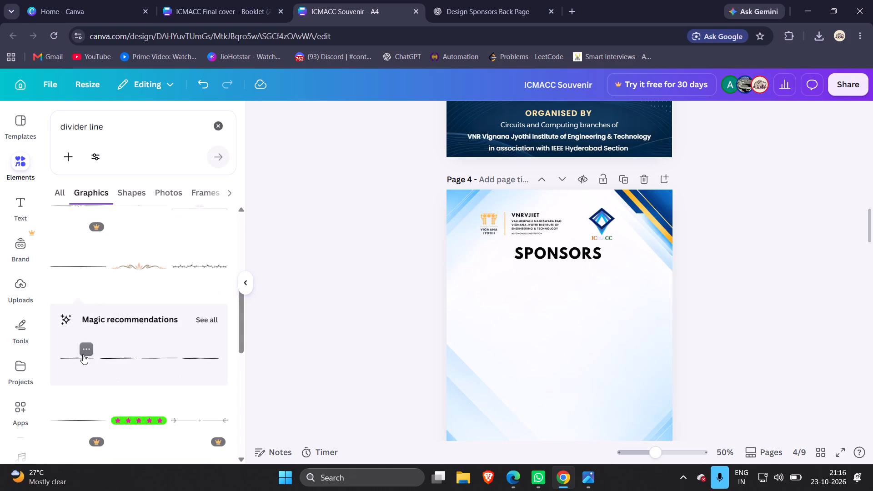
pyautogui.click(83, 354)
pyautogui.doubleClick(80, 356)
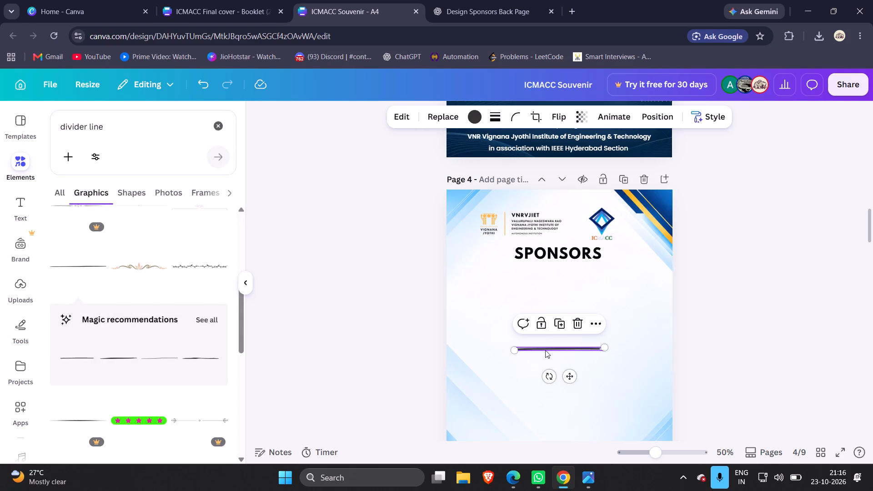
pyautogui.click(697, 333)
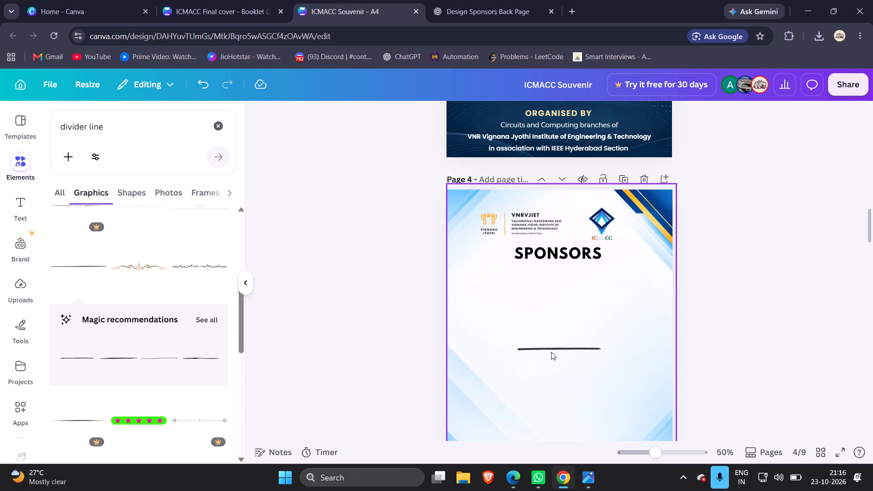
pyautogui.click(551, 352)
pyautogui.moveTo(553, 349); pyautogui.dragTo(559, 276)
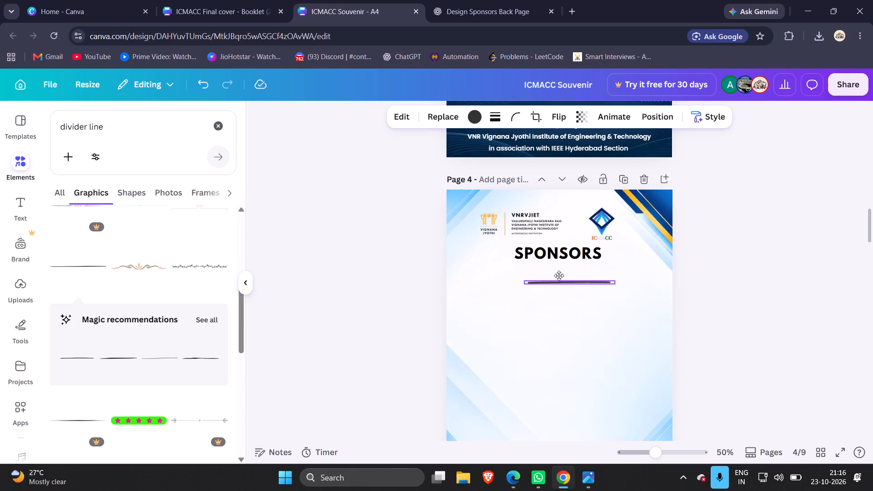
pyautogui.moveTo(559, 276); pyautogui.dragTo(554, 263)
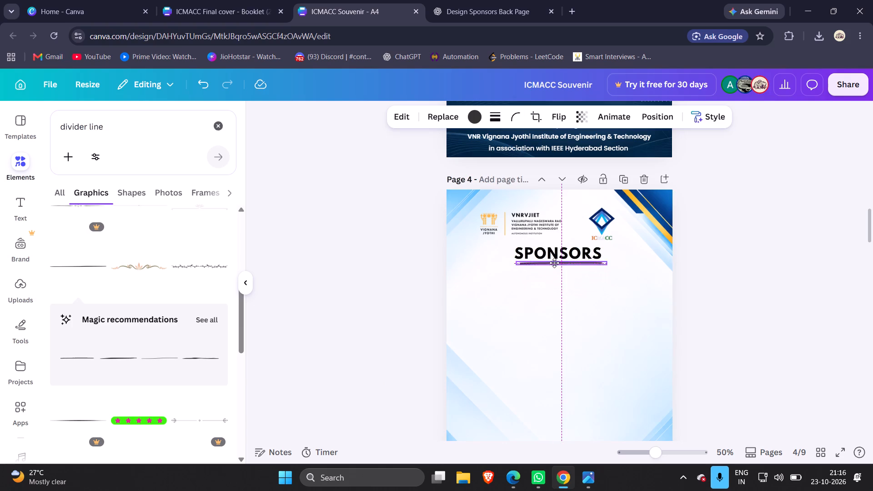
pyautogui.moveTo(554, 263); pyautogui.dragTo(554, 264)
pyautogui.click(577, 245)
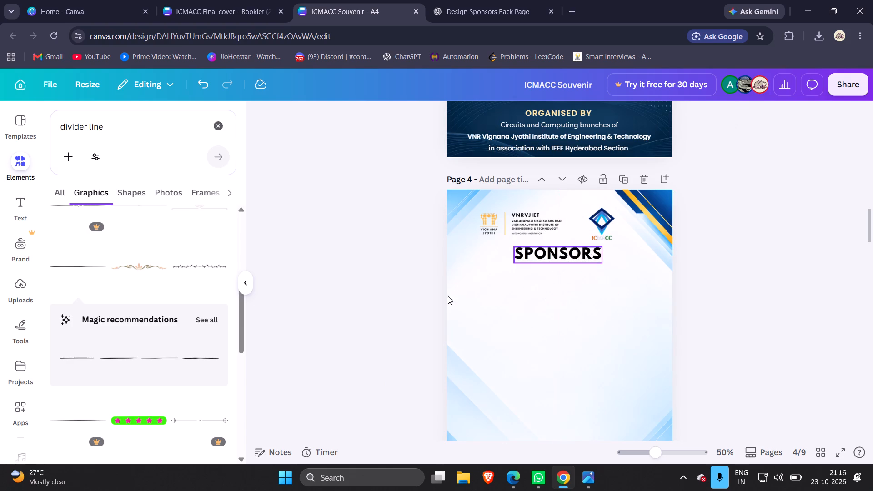
# Search the graphics for "divider line thin" and look through the results for a line that suits the SPONSORS heading.
pyautogui.scroll(-3, 189, 386)
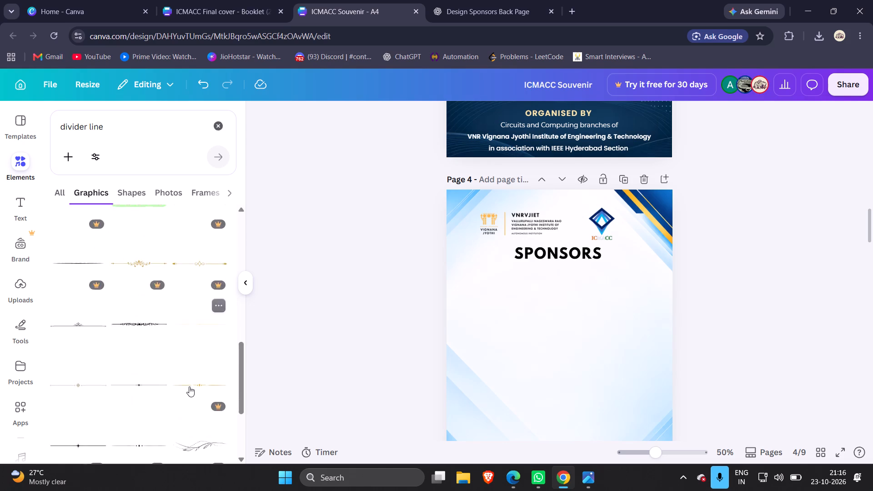
pyautogui.scroll(-1, 189, 386)
pyautogui.click(133, 128)
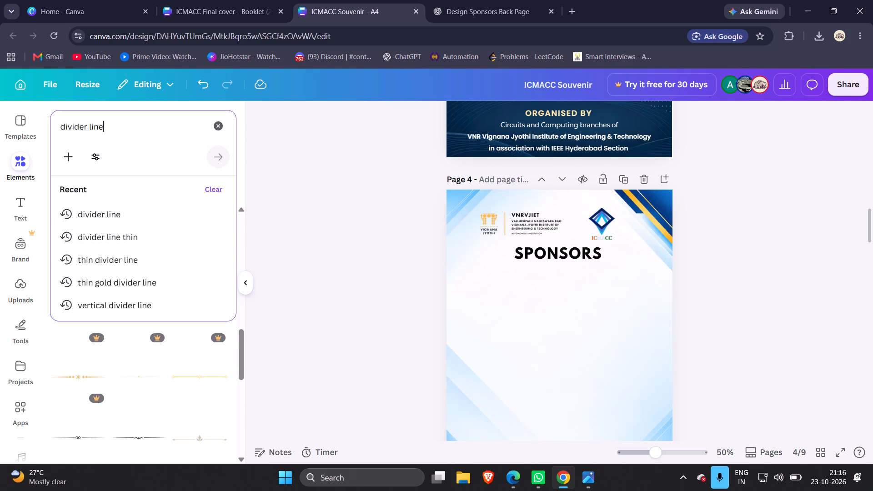
pyautogui.press('space')
pyautogui.write('THIN')
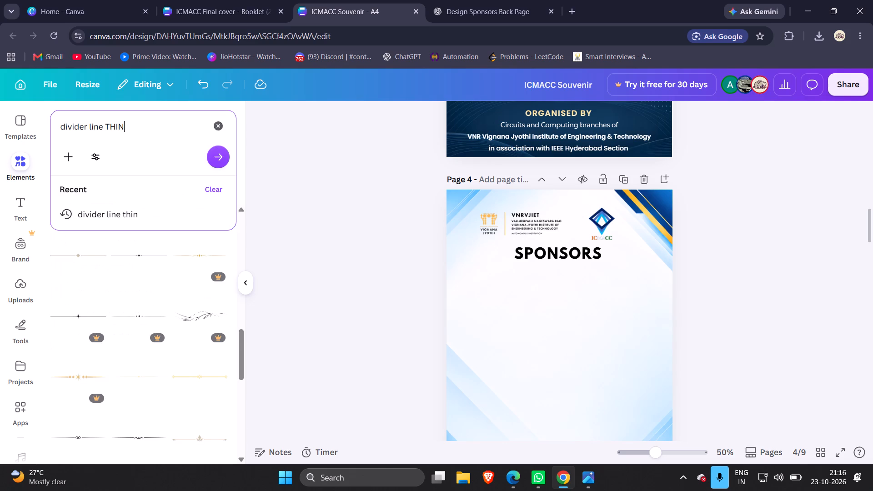
pyautogui.click(114, 213)
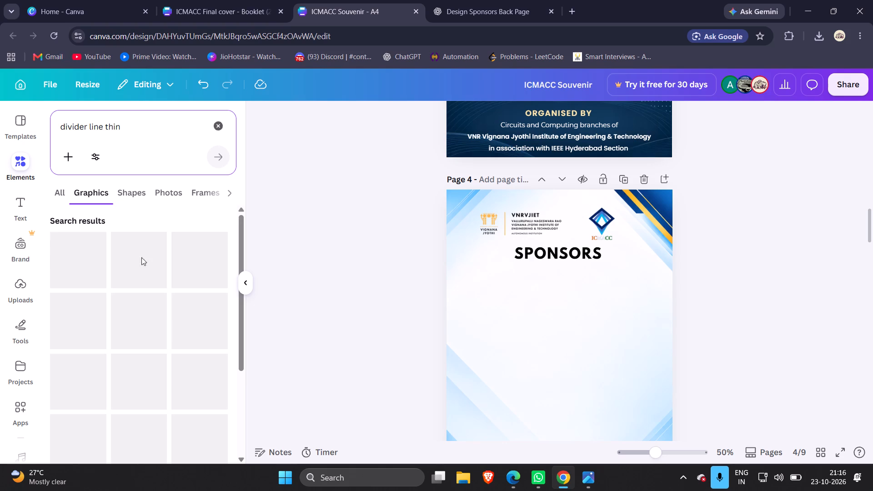
pyautogui.scroll(-2, 136, 264)
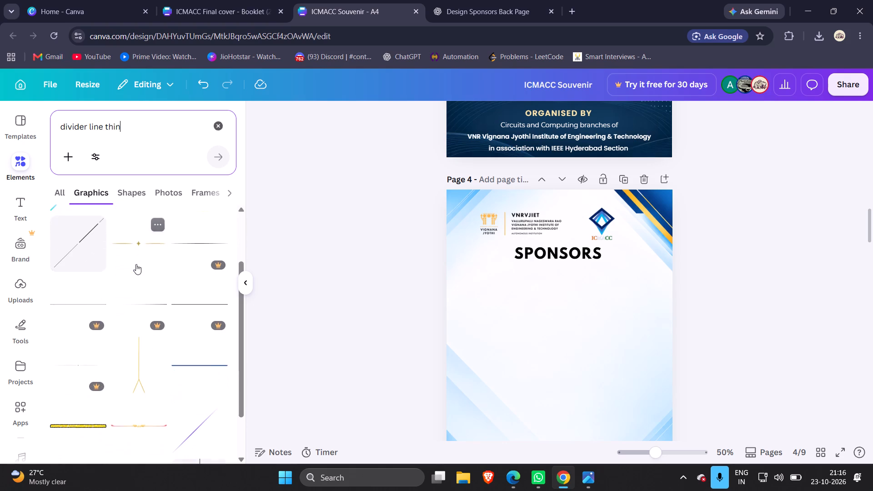
pyautogui.scroll(-3, 136, 264)
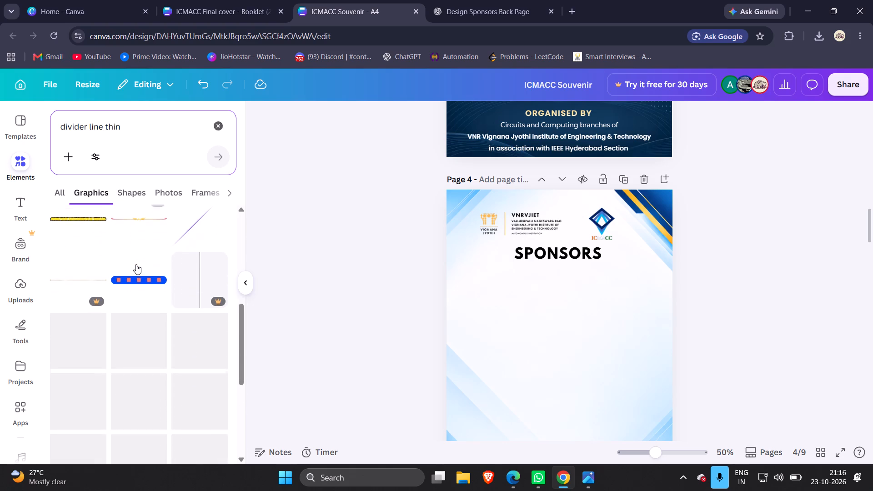
pyautogui.scroll(-1, 136, 264)
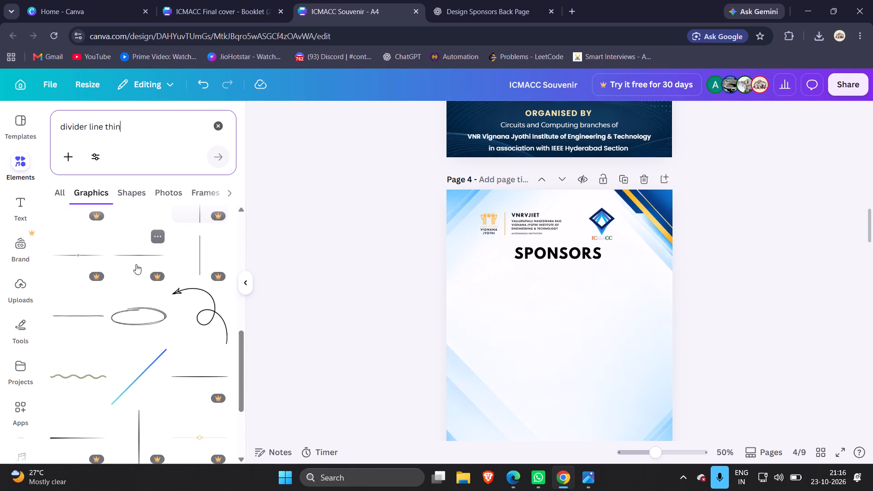
pyautogui.scroll(-3, 136, 264)
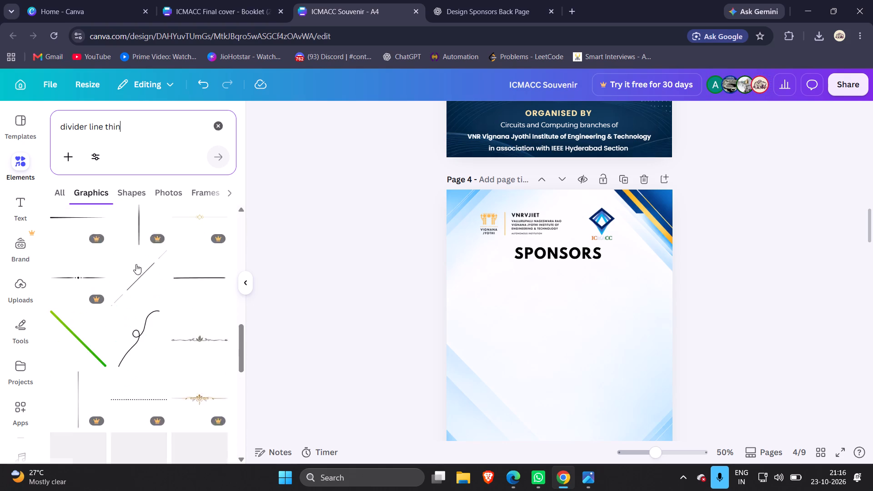
pyautogui.scroll(-1, 136, 264)
pyautogui.scroll(-4, 245, 283)
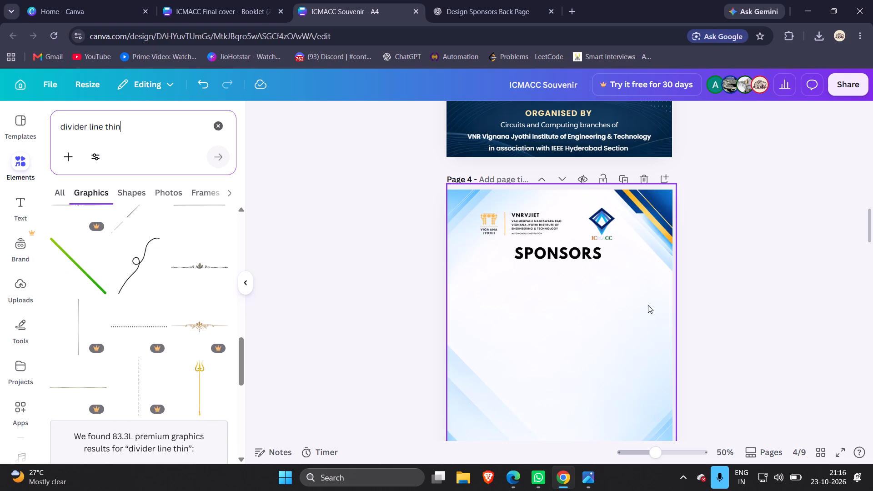
# Review page 5's layout and gradient background, then return to the SPONSORS heading on page 4.
pyautogui.scroll(-4, 753, 326)
pyautogui.hscroll(1, 753, 326)
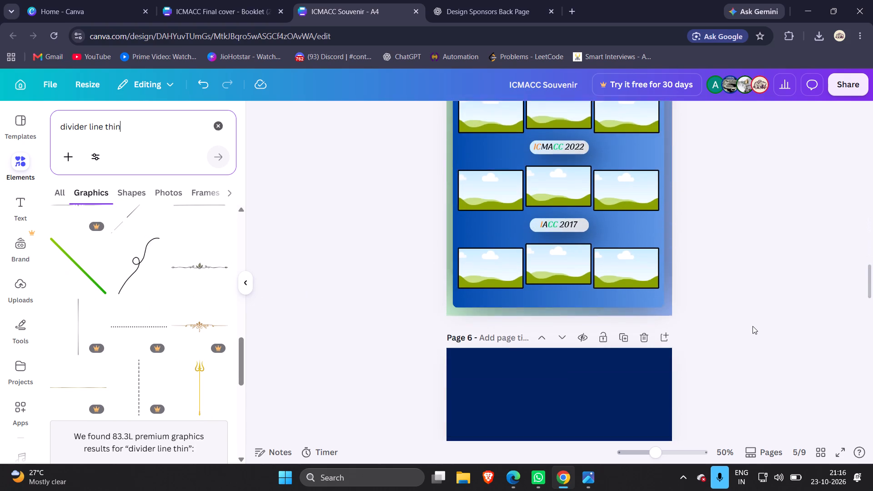
pyautogui.hscroll(1, 753, 326)
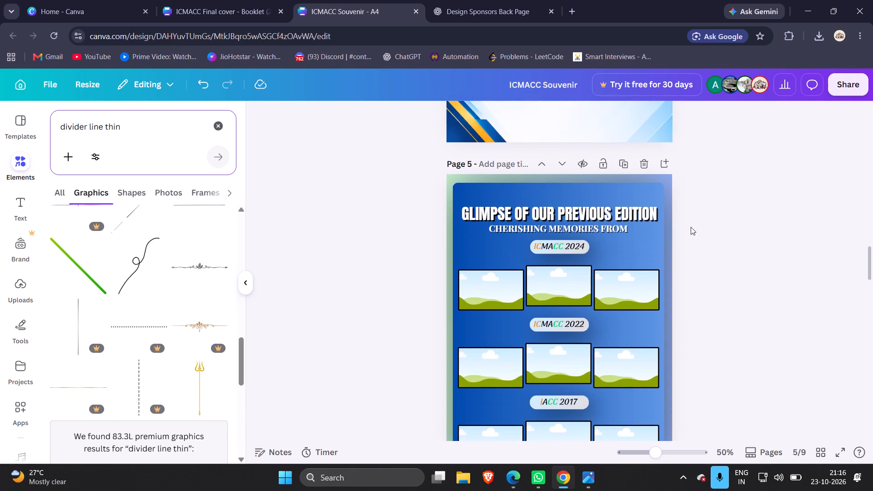
pyautogui.click(662, 177)
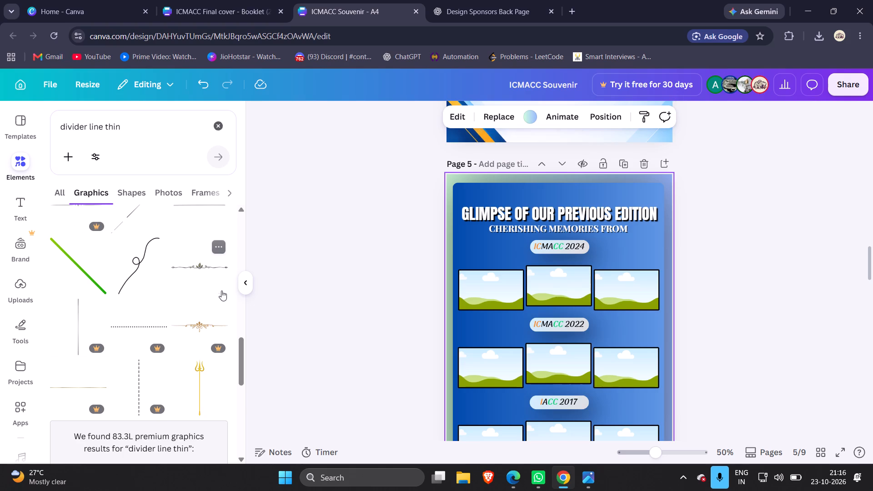
pyautogui.scroll(-4, 221, 291)
pyautogui.scroll(2, 221, 291)
pyautogui.scroll(3, 350, 230)
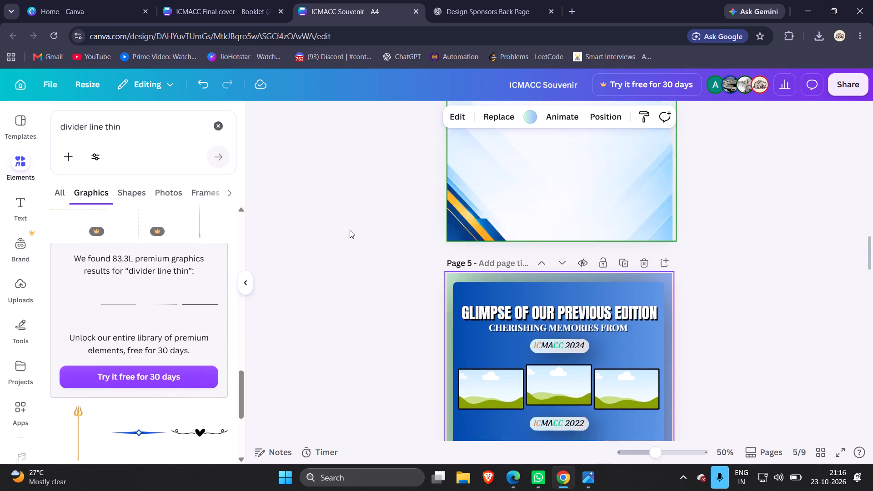
pyautogui.scroll(2, 350, 230)
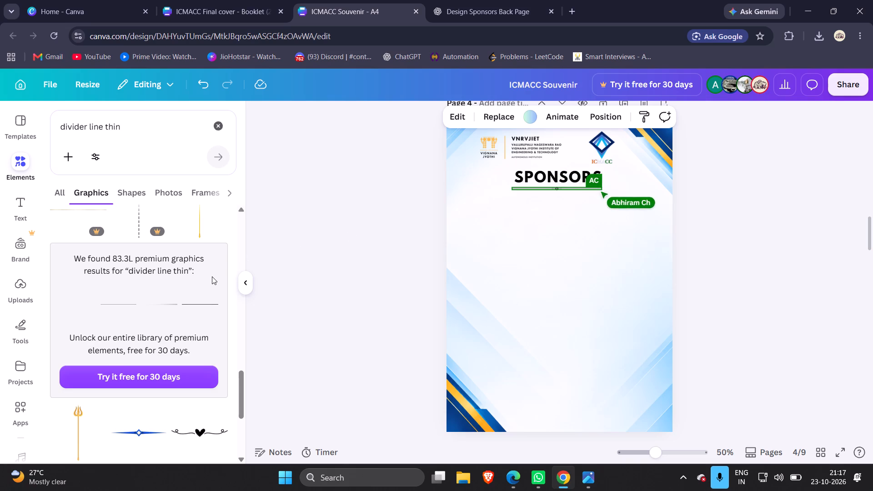
# Look through the "divider line thin" graphics, including those past the premium results, for a line that suits the SPONSORS heading.
pyautogui.scroll(-4, 212, 276)
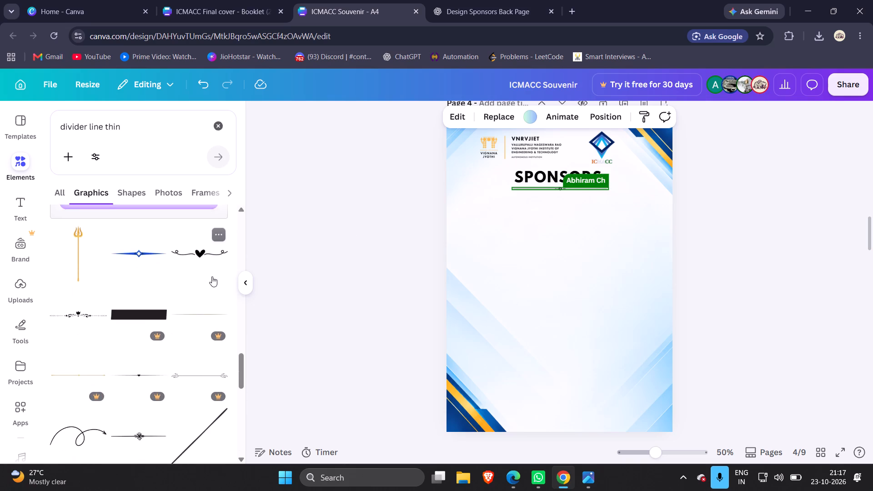
pyautogui.scroll(-3, 212, 276)
pyautogui.scroll(2, 212, 276)
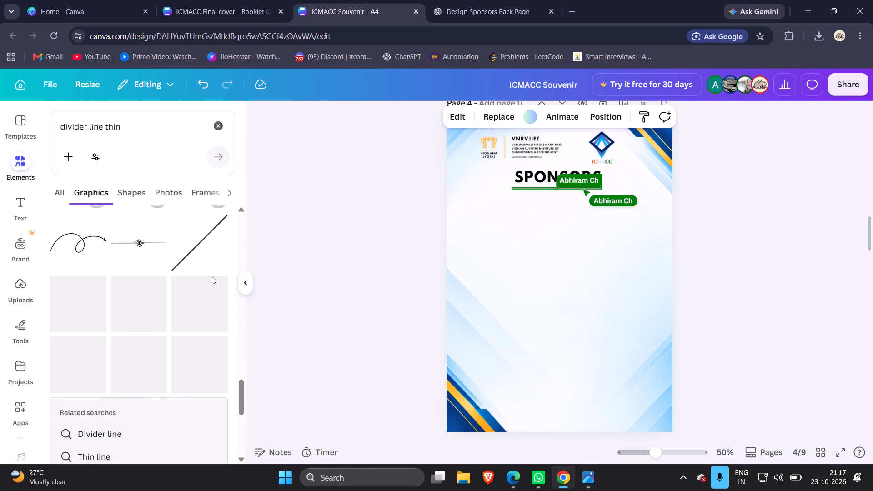
pyautogui.scroll(2, 212, 276)
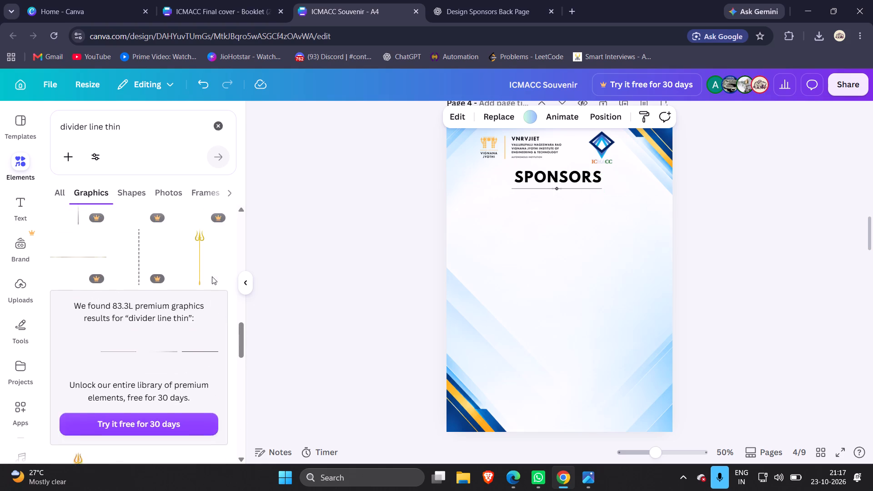
pyautogui.scroll(2, 212, 276)
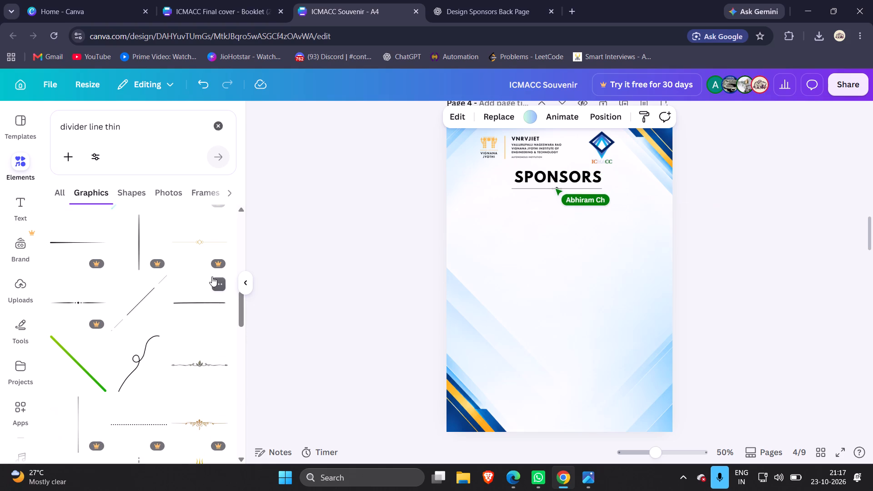
pyautogui.scroll(4, 212, 276)
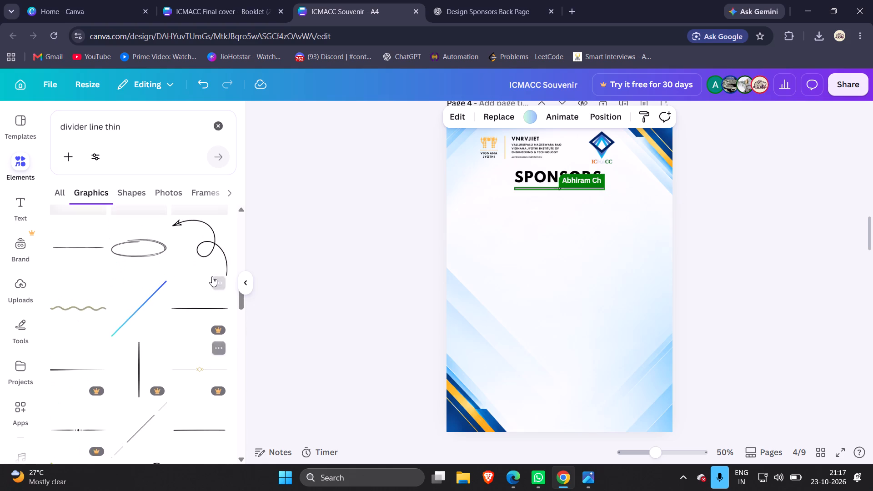
pyautogui.scroll(2, 212, 276)
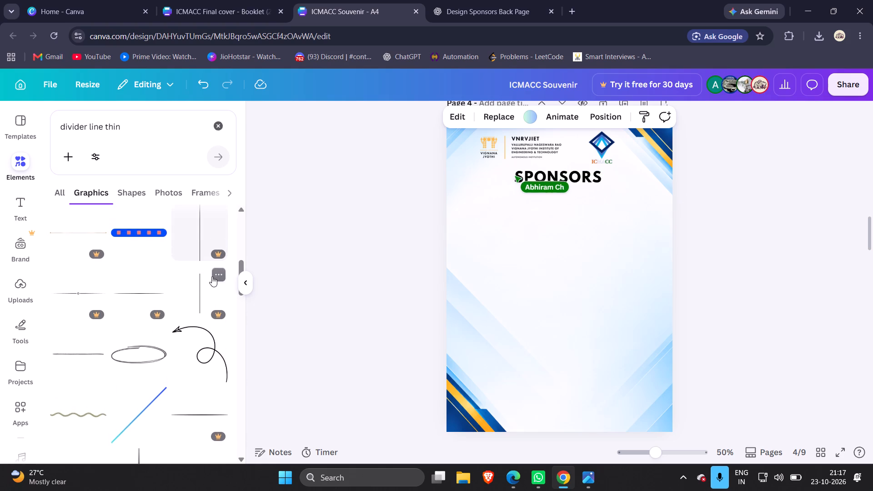
pyautogui.scroll(1, 212, 276)
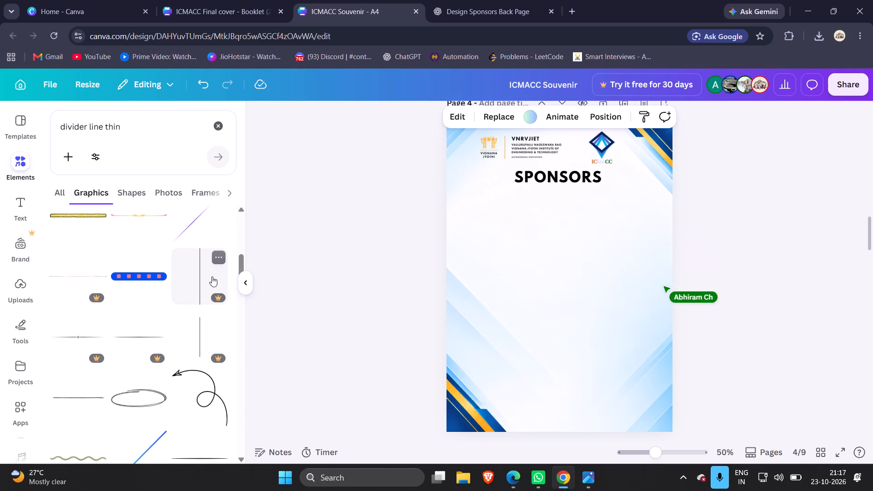
pyautogui.scroll(5, 212, 276)
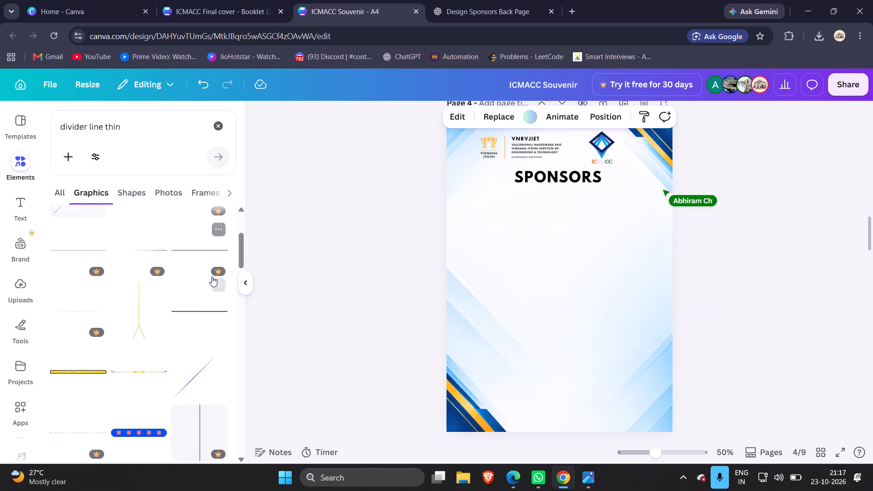
pyautogui.scroll(2, 212, 276)
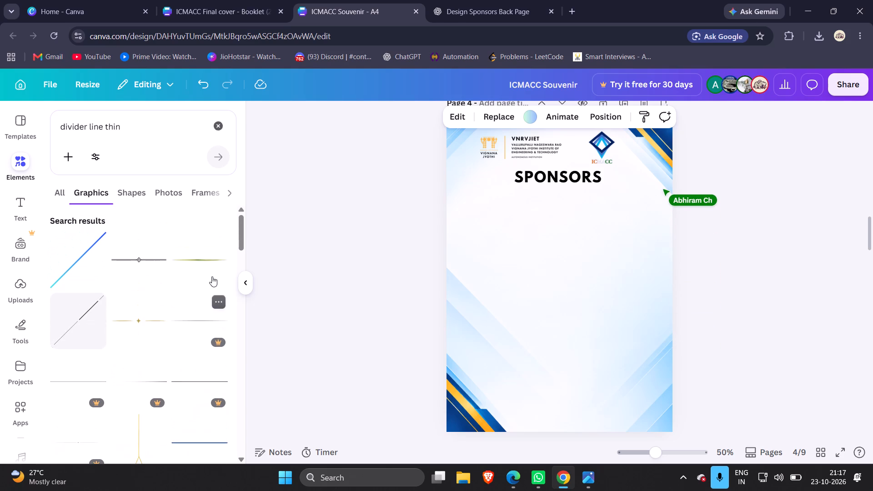
pyautogui.scroll(1, 212, 276)
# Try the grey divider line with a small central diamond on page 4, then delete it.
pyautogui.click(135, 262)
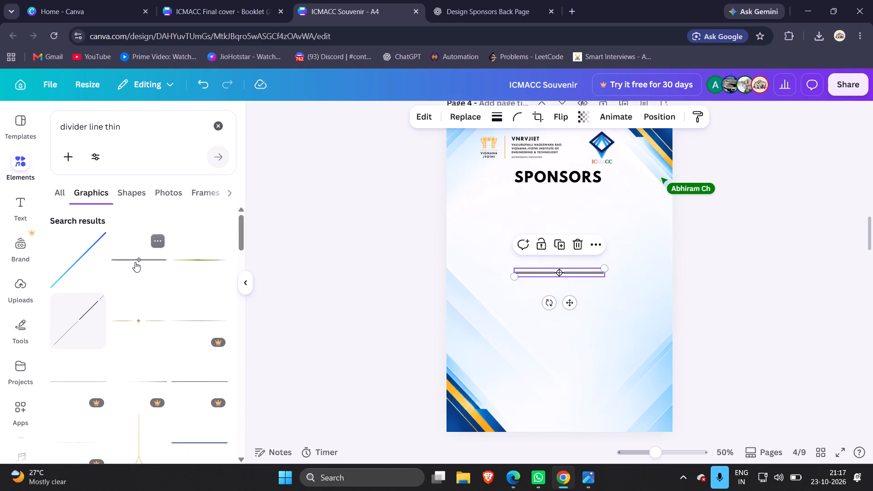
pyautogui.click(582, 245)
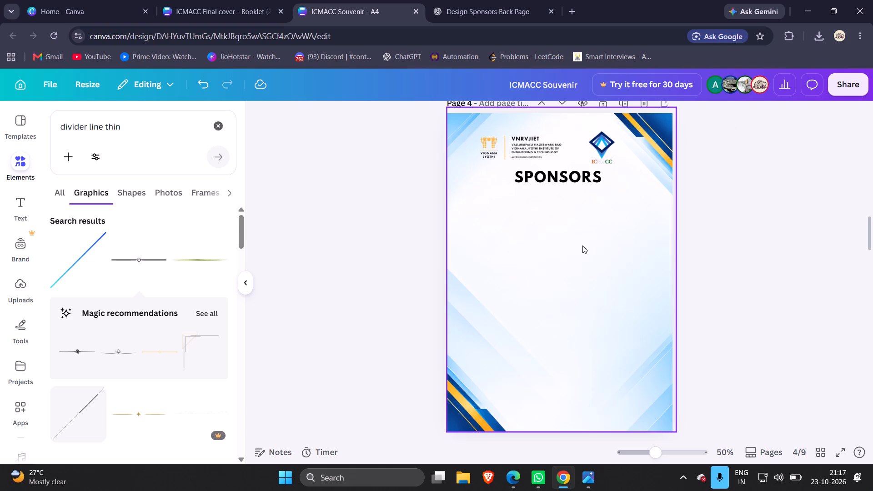
# Go through the "divider line thin" graphics again to compare other dividers for the SPONSORS heading.
pyautogui.scroll(-4, 153, 356)
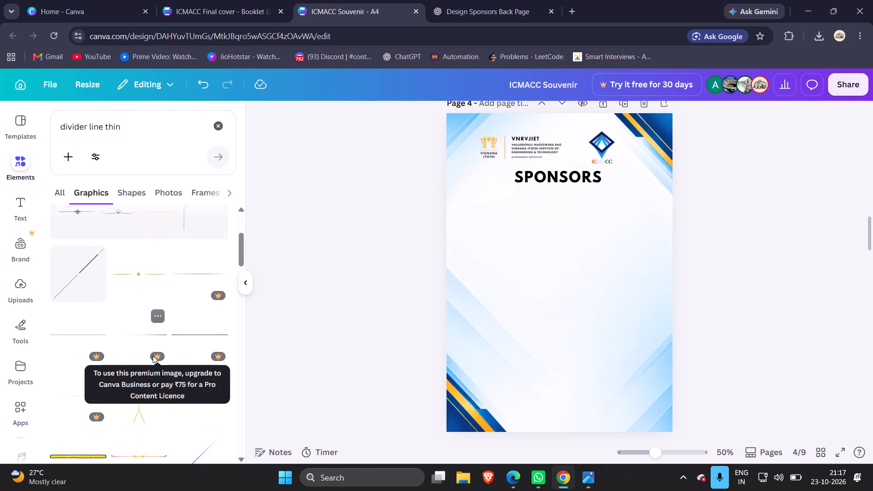
pyautogui.scroll(-4, 153, 356)
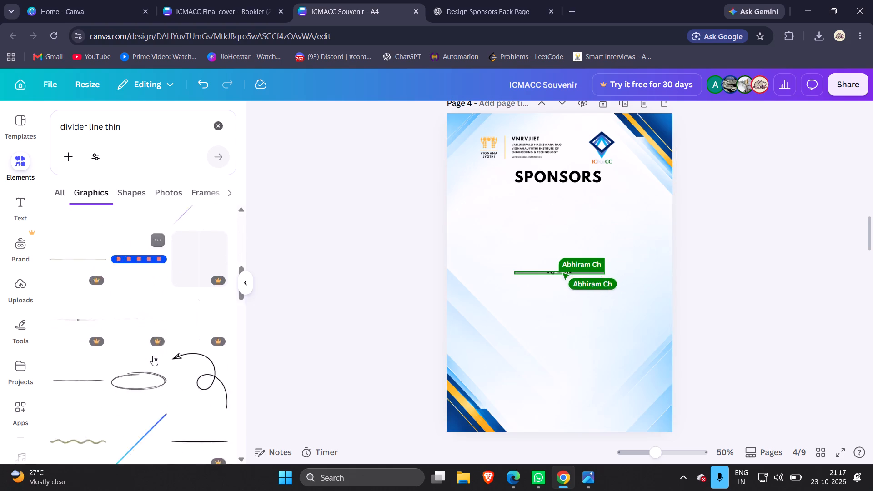
pyautogui.scroll(-4, 153, 356)
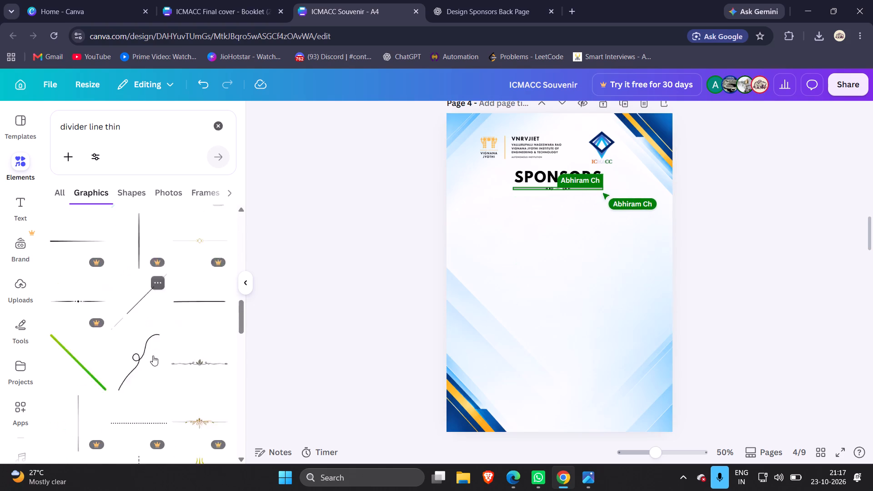
pyautogui.scroll(-1, 153, 356)
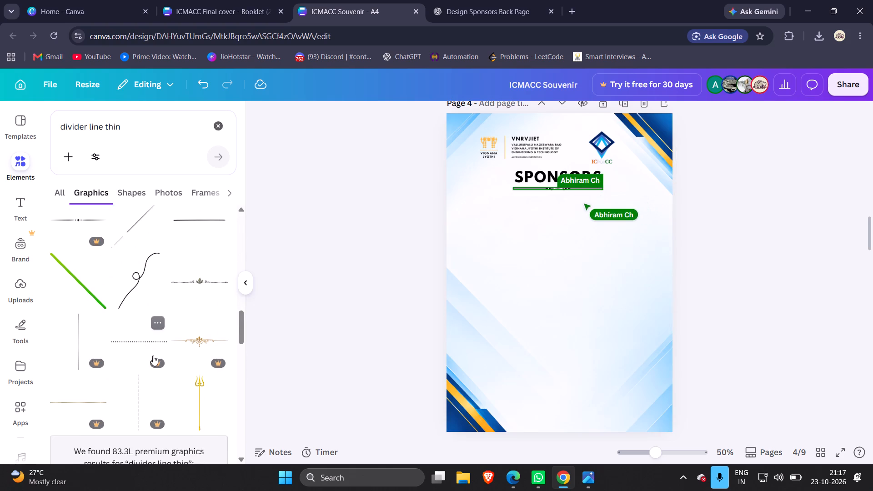
pyautogui.scroll(-4, 153, 356)
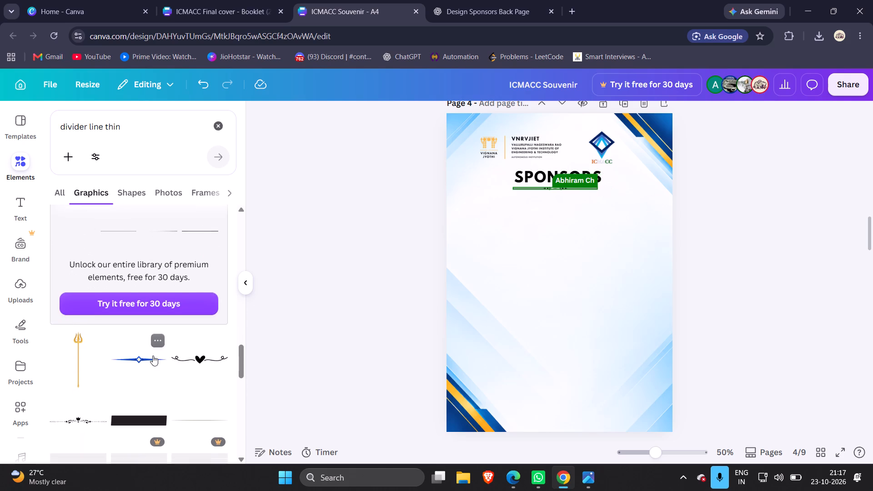
pyautogui.scroll(-3, 153, 356)
pyautogui.scroll(1, 153, 356)
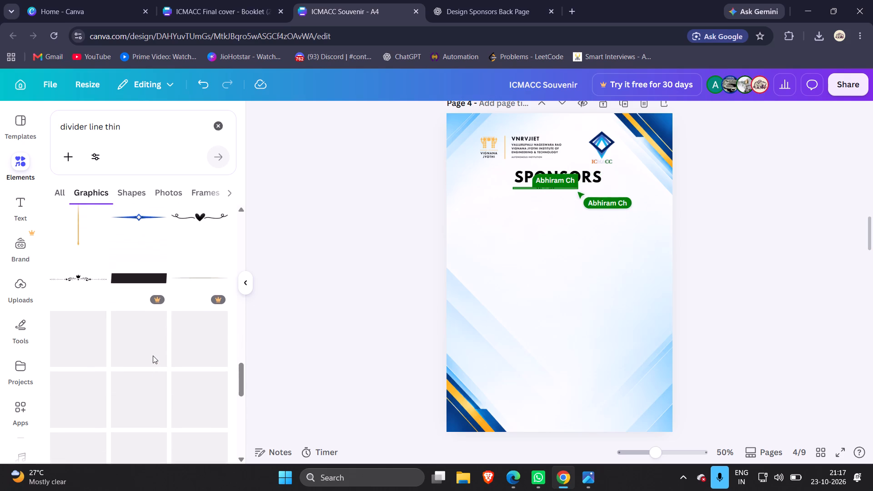
pyautogui.scroll(1, 153, 356)
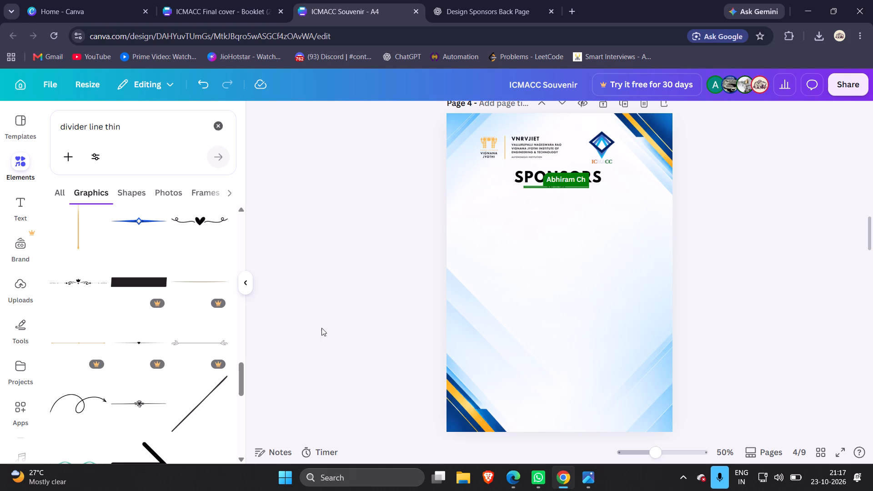
# Align the SPONSORS heading on page 4 to the horizontal centre of the page.
pyautogui.click(570, 176)
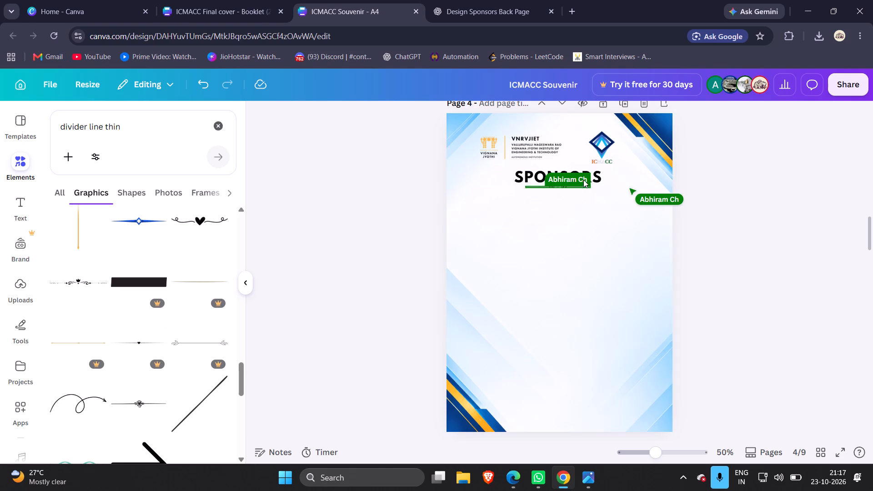
pyautogui.click(588, 181)
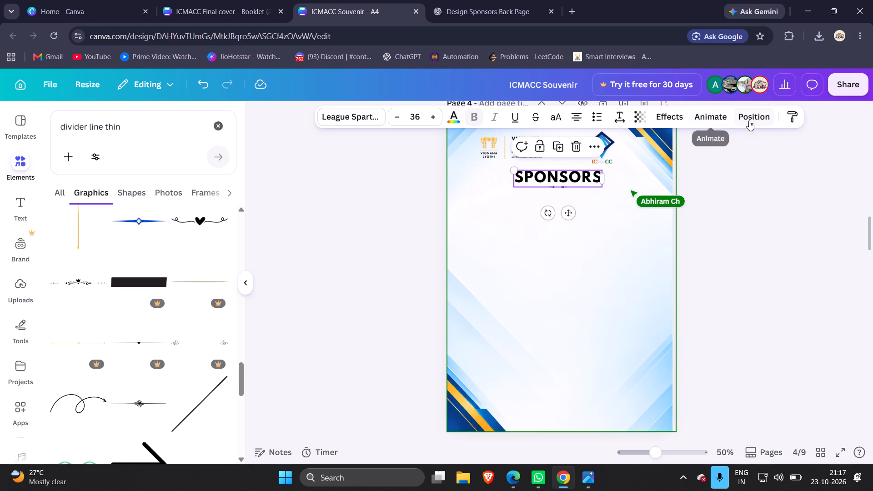
pyautogui.click(752, 120)
pyautogui.click(178, 290)
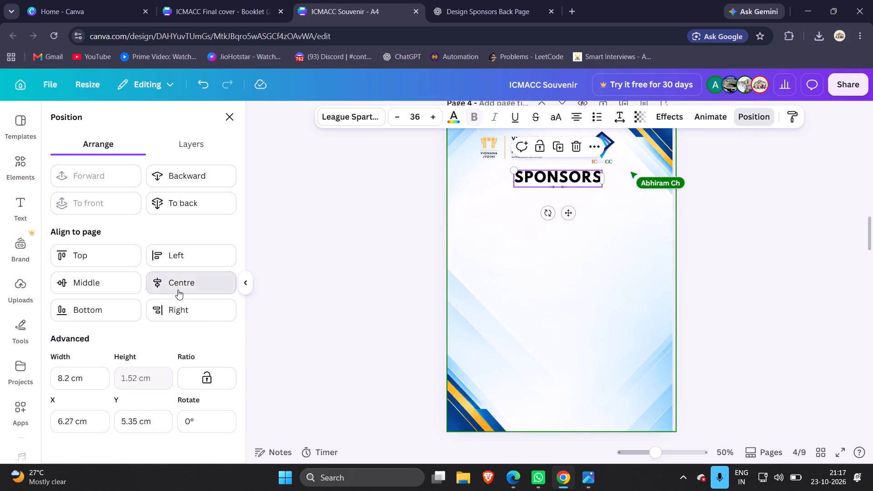
pyautogui.click(689, 217)
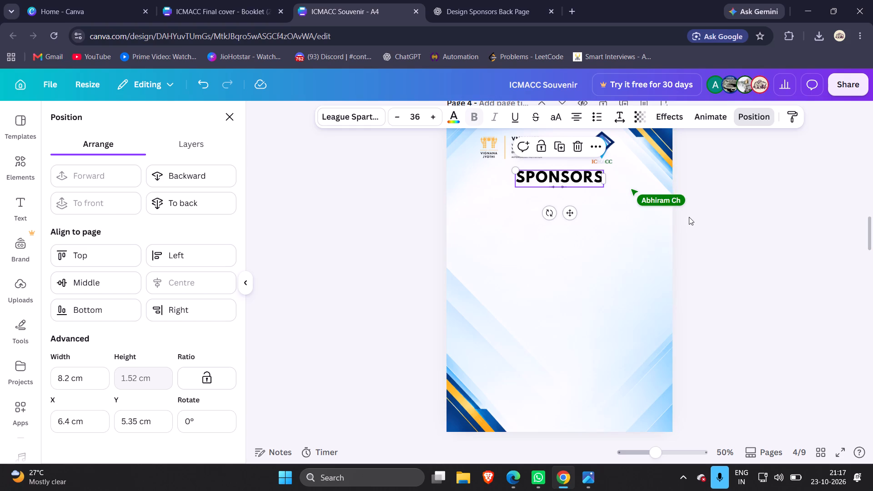
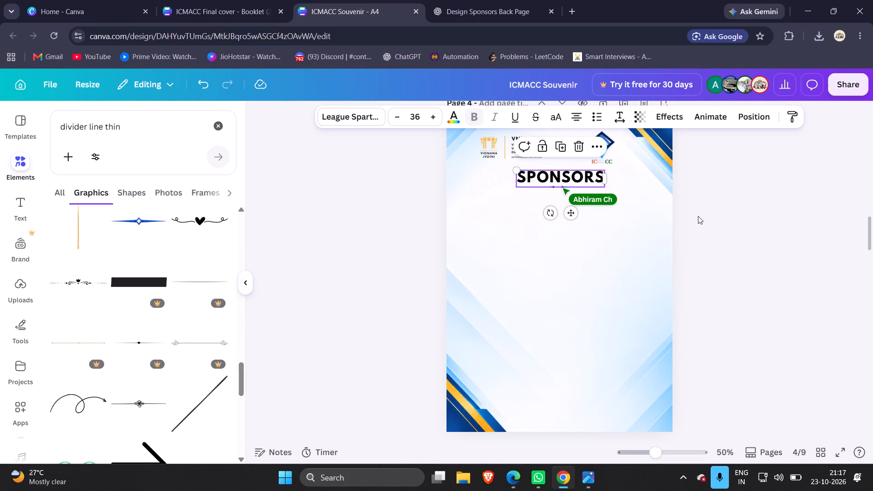
# Check the SPONSORS heading's alignment to the page and its spacing above the divider on page 4.
pyautogui.click(758, 118)
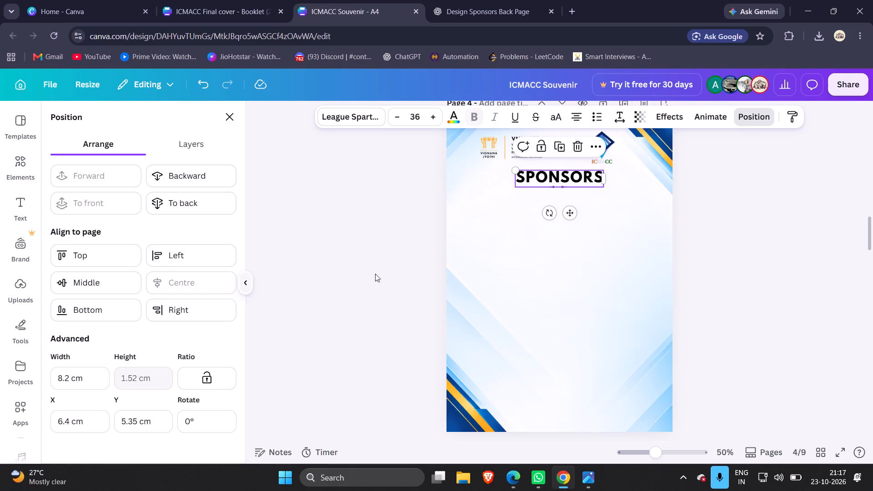
pyautogui.click(743, 279)
pyautogui.click(743, 279)
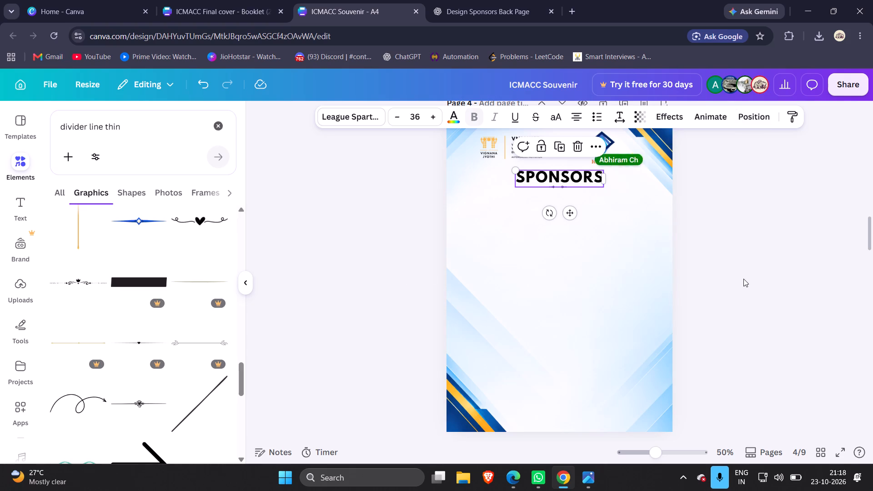
pyautogui.click(567, 188)
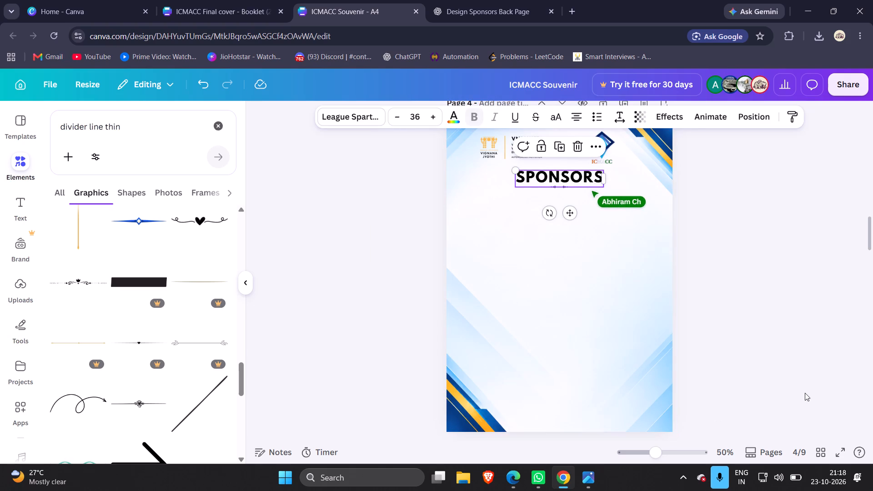
pyautogui.click(642, 339)
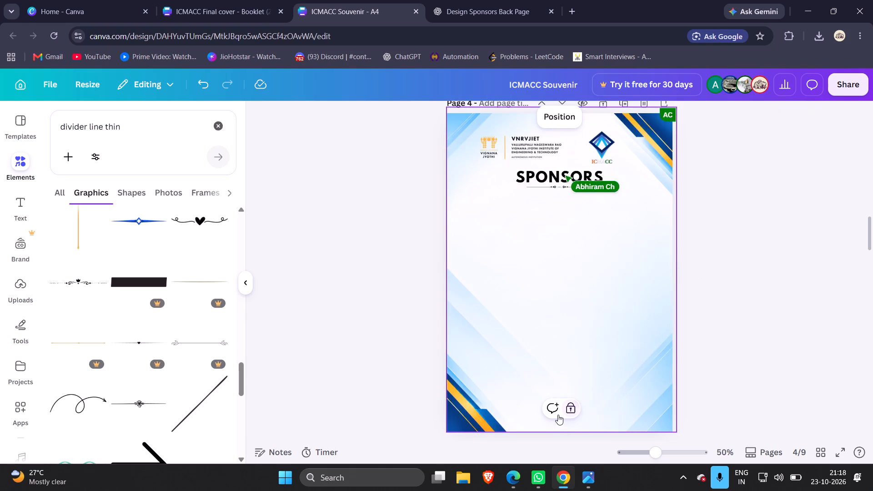
pyautogui.click(803, 348)
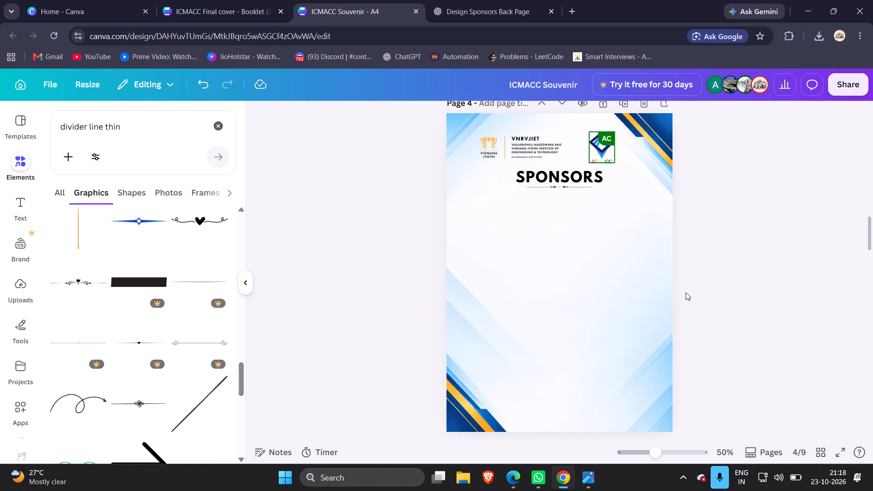
# Compare the Sponsors page design in the ChatGPT conversation with page 4 of the ICMACC Souvenir in Canva.
pyautogui.click(502, 0)
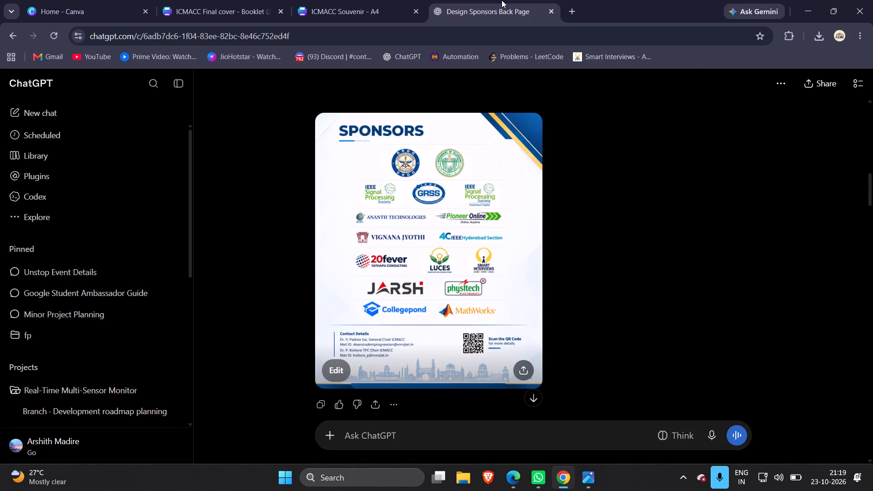
pyautogui.click(340, 0)
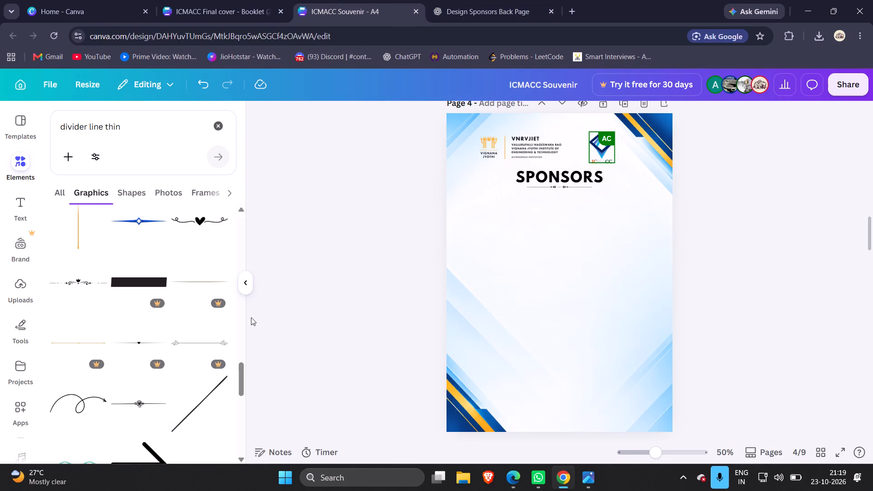
pyautogui.click(479, 0)
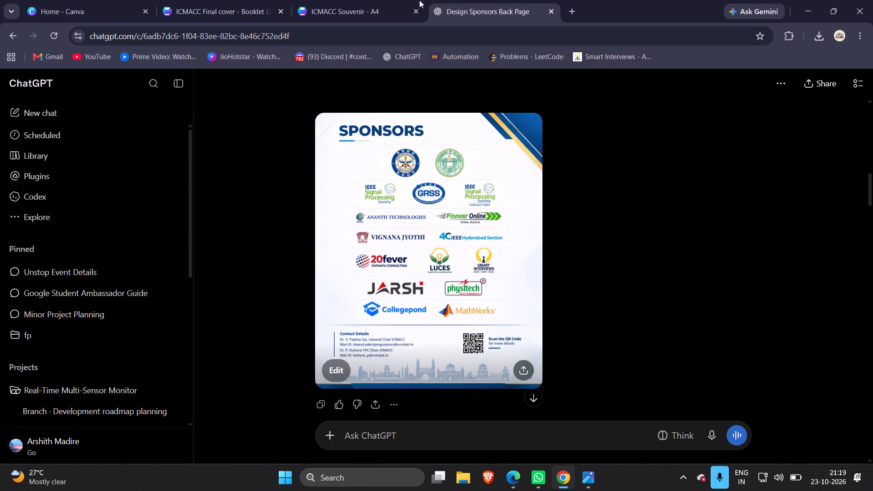
pyautogui.click(350, 6)
pyautogui.scroll(-1, 126, 339)
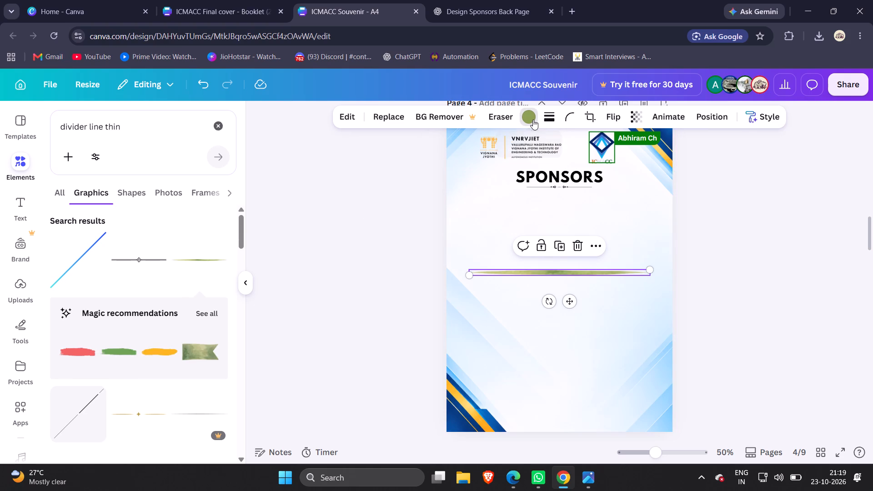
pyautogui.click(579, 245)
# Browse further through the "divider line thin" graphics for an alternative divider for the SPONSORS heading.
pyautogui.scroll(-5, 115, 347)
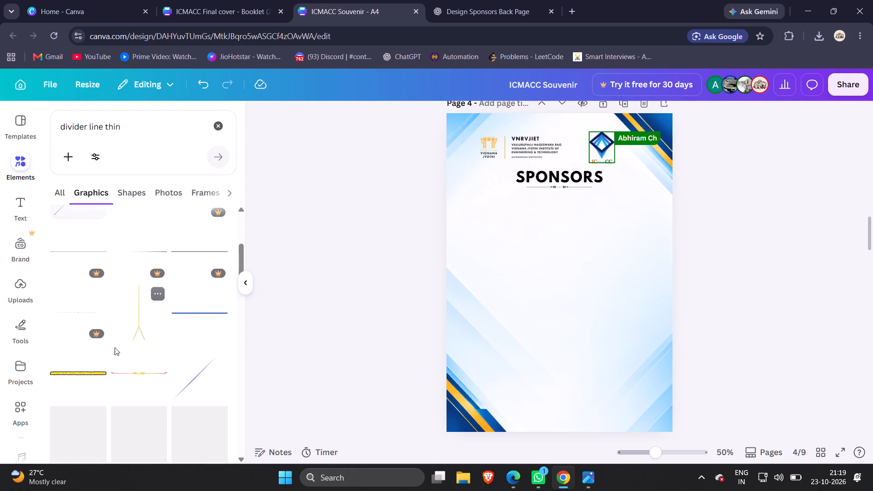
pyautogui.scroll(-4, 115, 347)
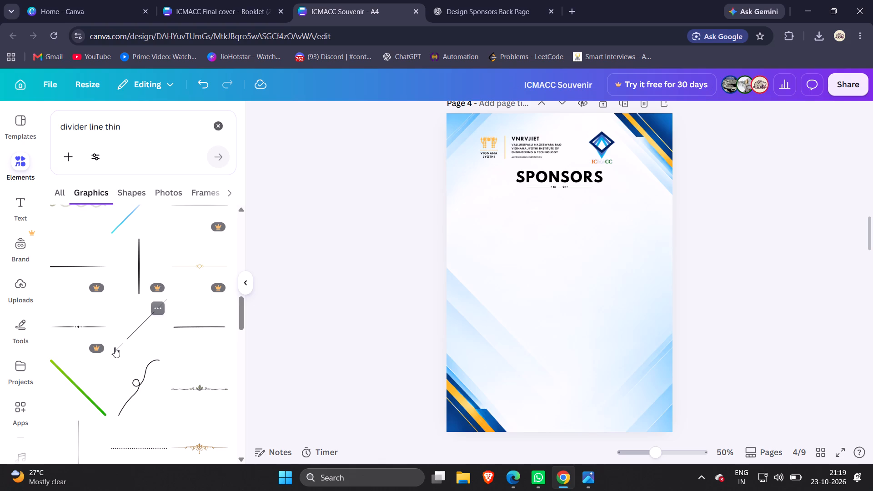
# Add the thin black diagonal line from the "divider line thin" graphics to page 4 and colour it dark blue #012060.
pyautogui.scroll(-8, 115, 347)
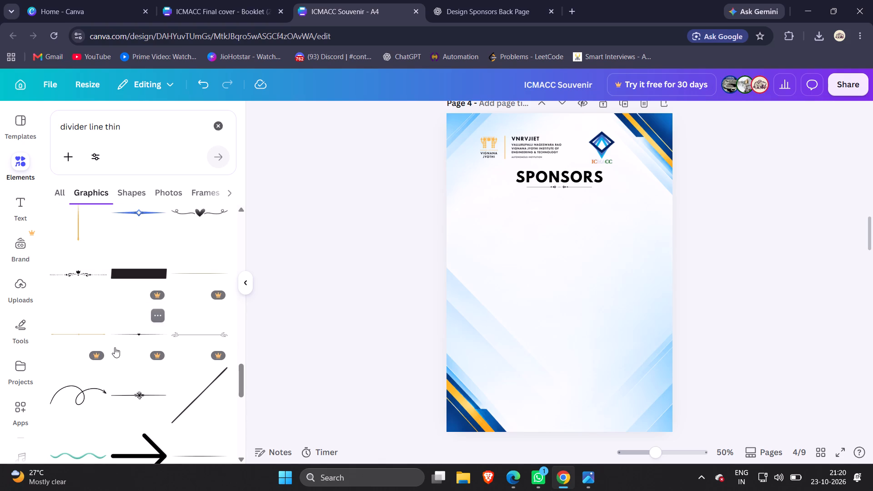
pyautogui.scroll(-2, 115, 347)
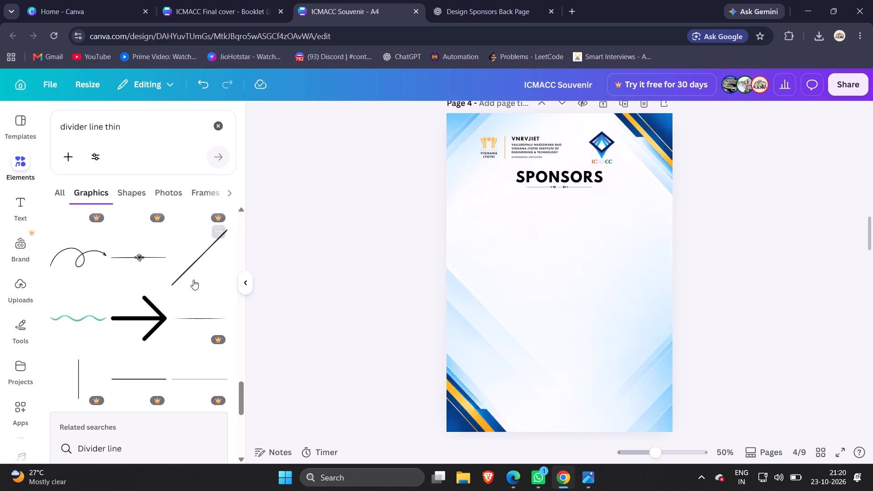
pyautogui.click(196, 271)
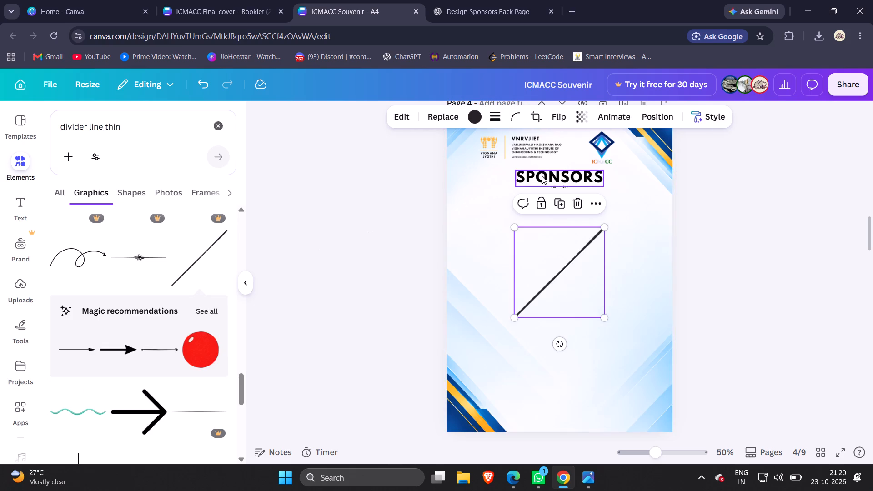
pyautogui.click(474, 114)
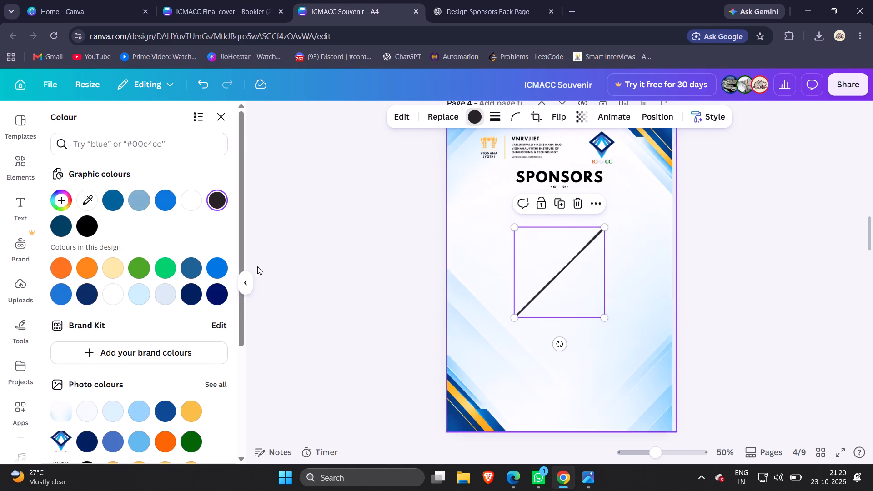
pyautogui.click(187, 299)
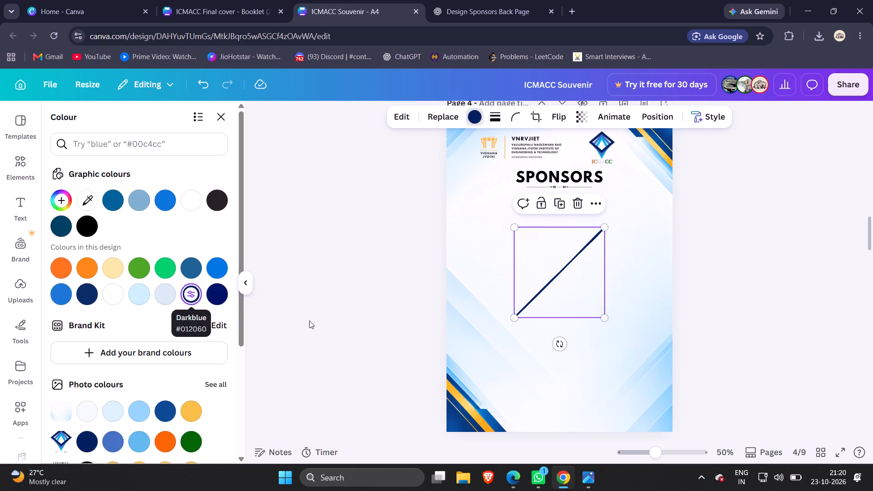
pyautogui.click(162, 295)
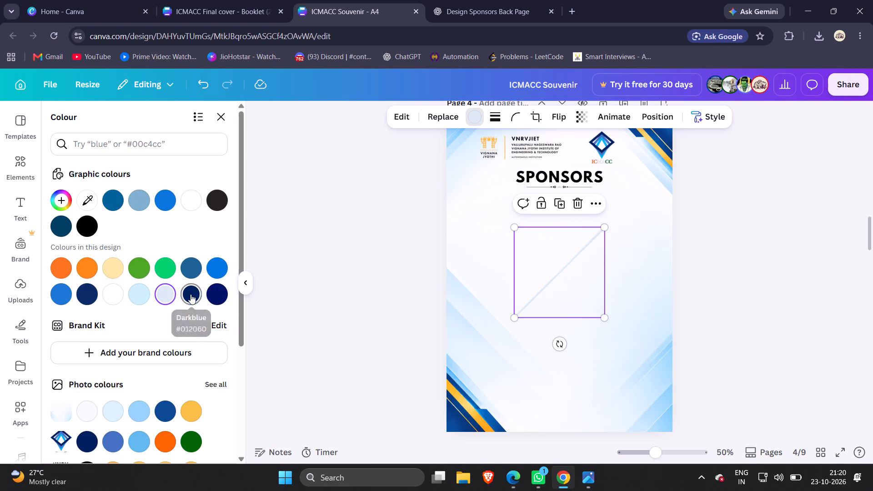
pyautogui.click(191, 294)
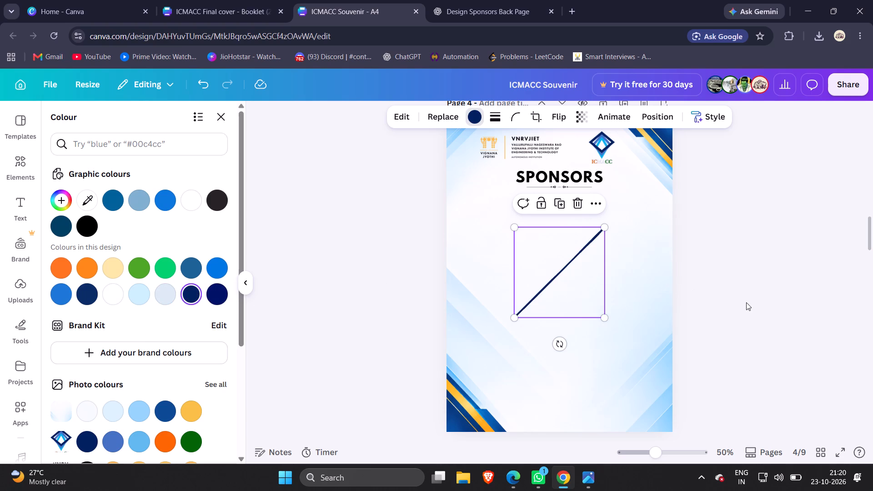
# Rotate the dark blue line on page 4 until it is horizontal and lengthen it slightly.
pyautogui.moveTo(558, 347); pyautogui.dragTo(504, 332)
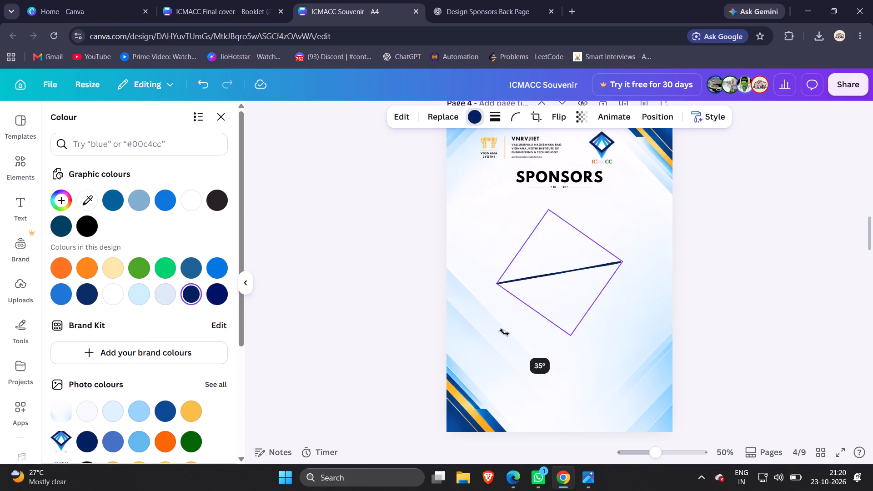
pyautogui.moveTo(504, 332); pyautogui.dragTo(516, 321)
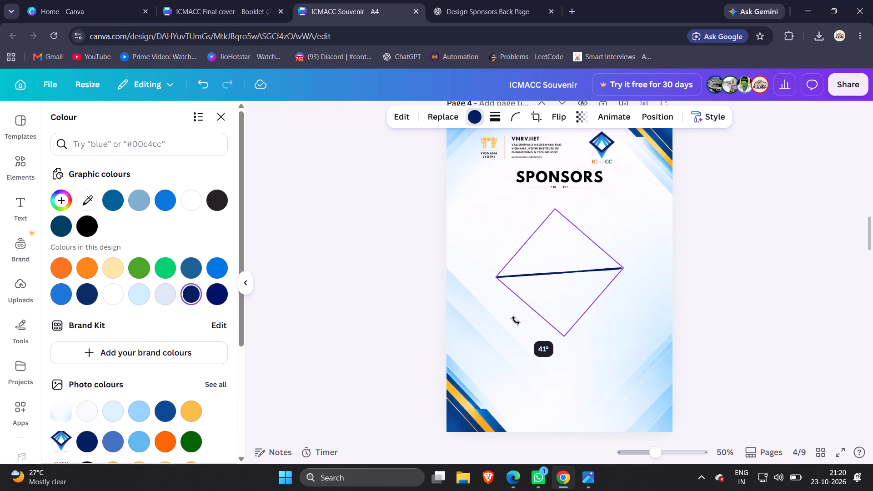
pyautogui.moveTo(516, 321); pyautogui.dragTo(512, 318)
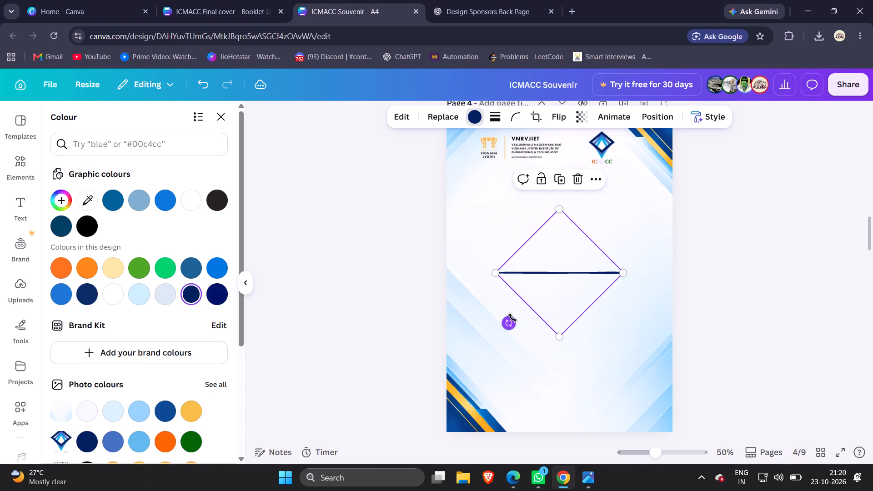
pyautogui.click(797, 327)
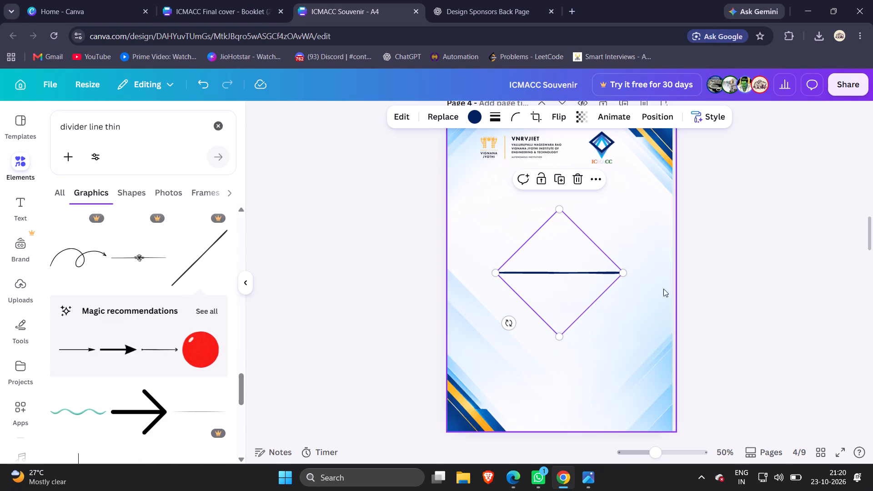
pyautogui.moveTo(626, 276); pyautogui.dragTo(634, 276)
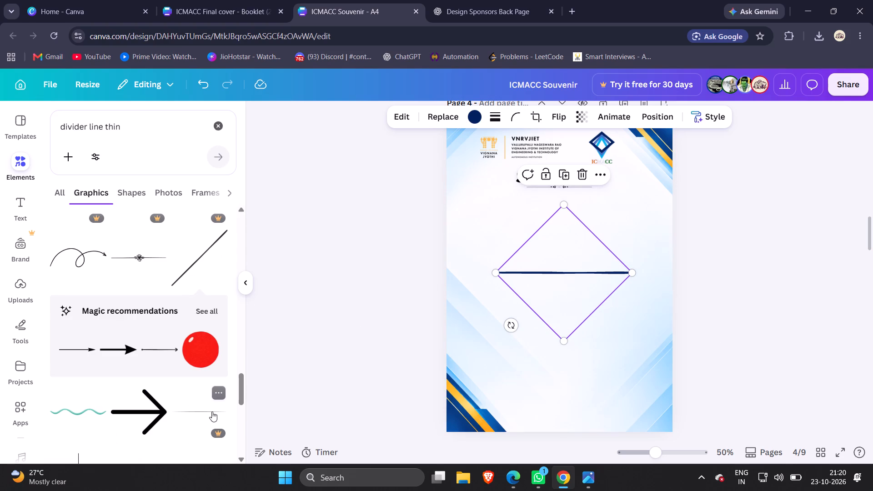
# Replace the dark blue line on page 4 with the thin tapered line from the "divider line thin" graphics.
pyautogui.click(212, 411)
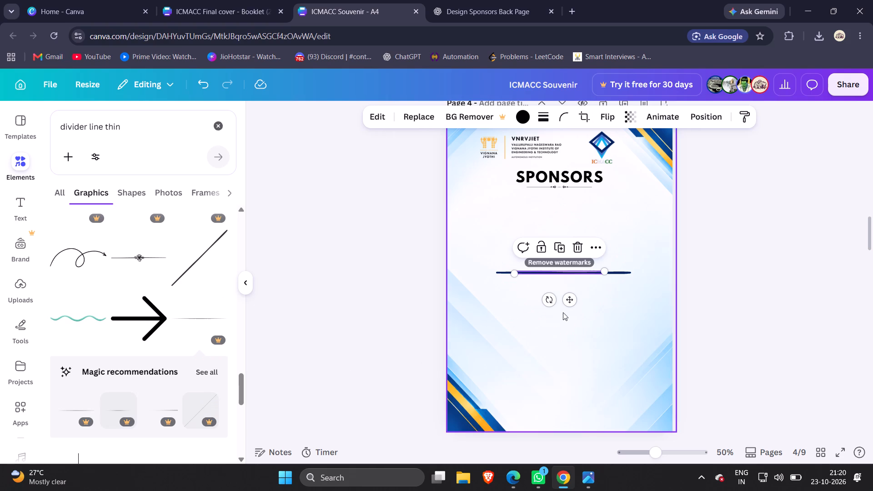
pyautogui.click(624, 273)
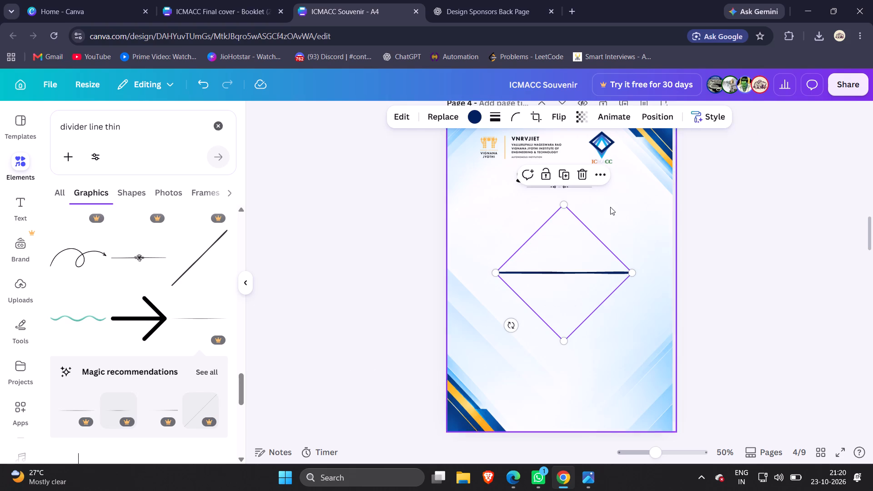
pyautogui.click(579, 175)
# Move the tapered line to the lower part of page 4, at about Y 24.06 cm, and centre it horizontally.
pyautogui.moveTo(565, 273); pyautogui.dragTo(564, 371)
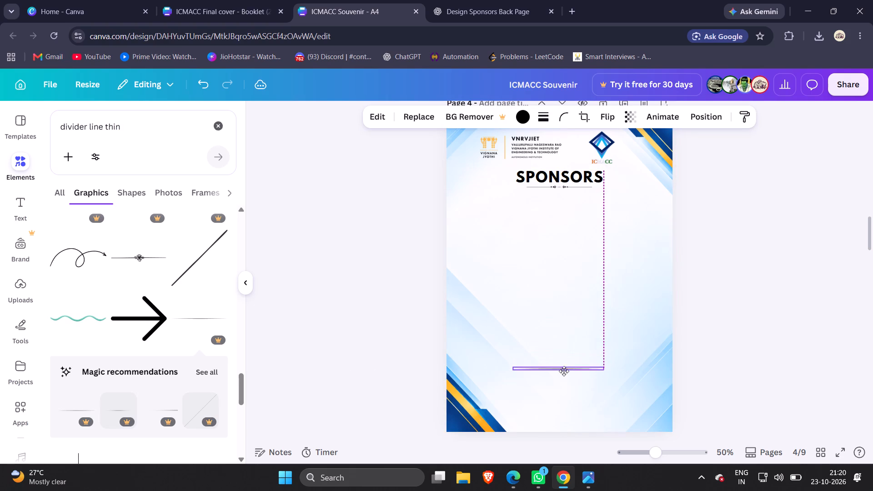
pyautogui.moveTo(564, 371); pyautogui.dragTo(564, 373)
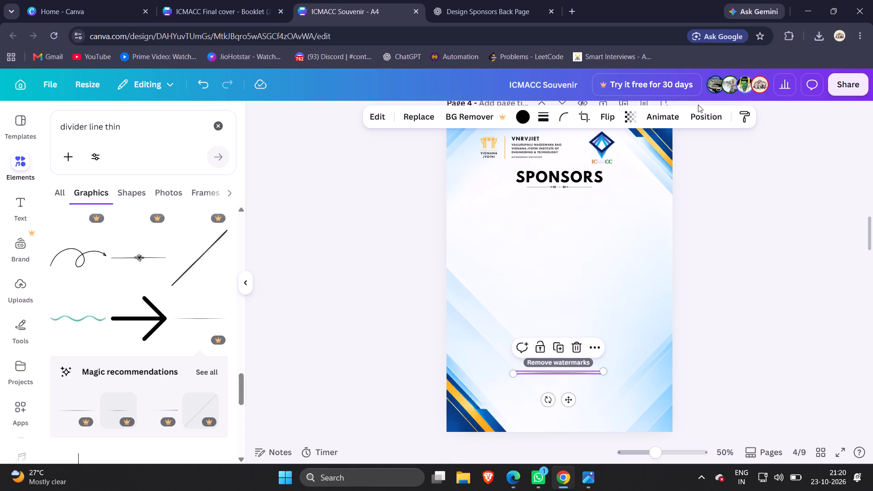
pyautogui.click(709, 121)
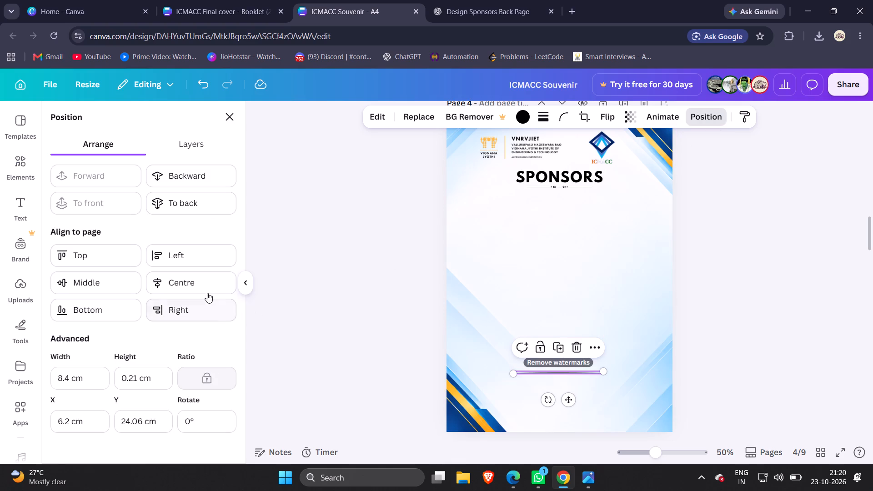
pyautogui.click(208, 285)
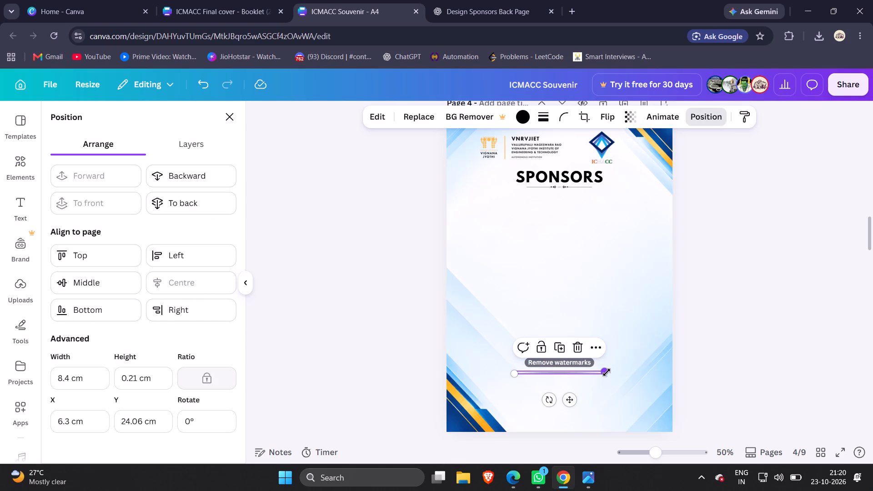
# Widen the tapered line on page 4 in both directions to about 16.5 cm.
pyautogui.moveTo(607, 372); pyautogui.dragTo(655, 373)
pyautogui.moveTo(512, 373); pyautogui.dragTo(502, 373)
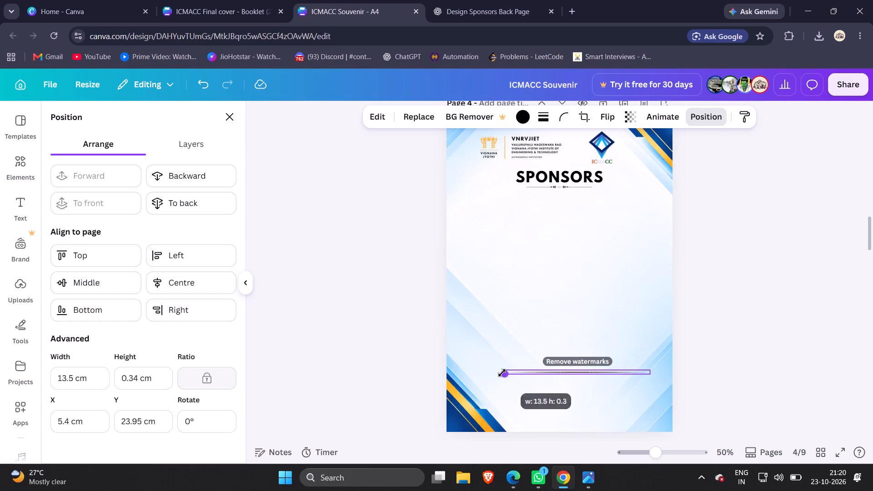
pyautogui.moveTo(502, 373); pyautogui.dragTo(476, 377)
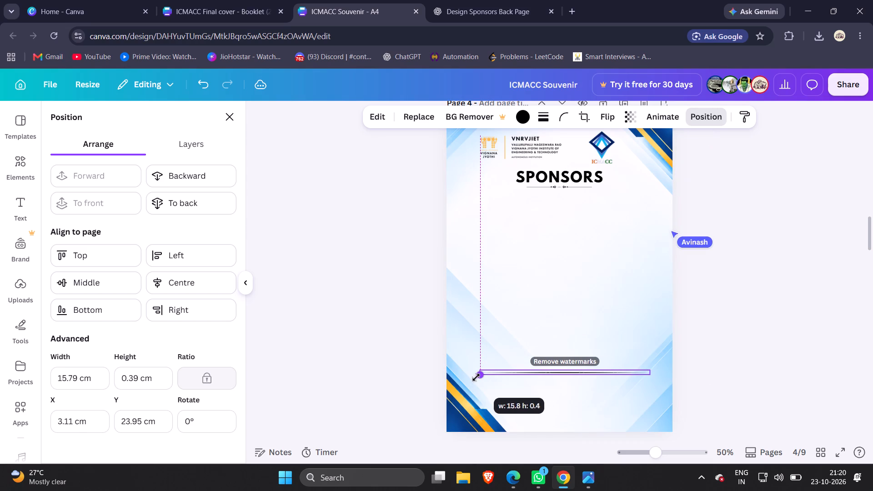
pyautogui.moveTo(476, 377); pyautogui.dragTo(471, 377)
pyautogui.click(738, 350)
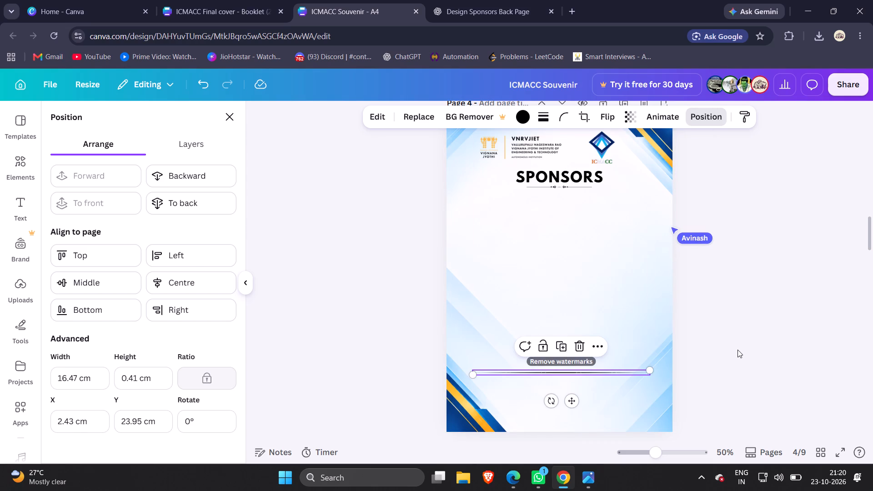
pyautogui.click(719, 356)
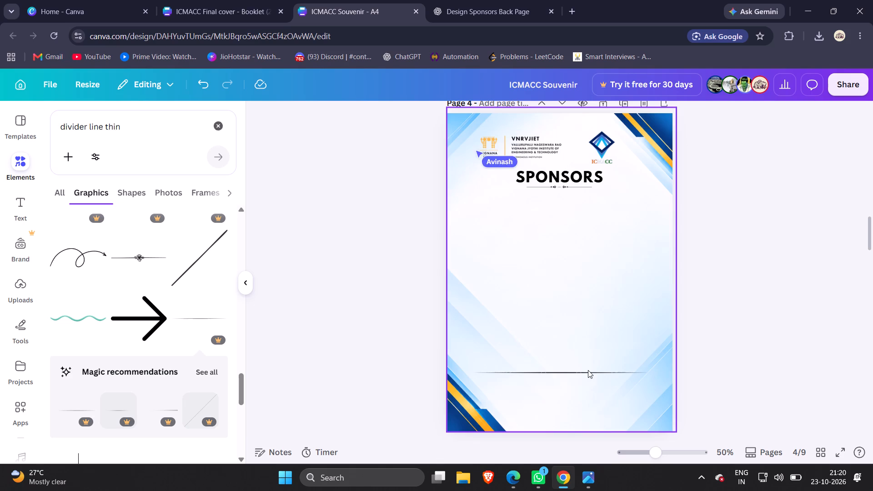
# Move the tapered line up to about Y 22.92 cm, horizontally centred on page 4.
pyautogui.click(584, 370)
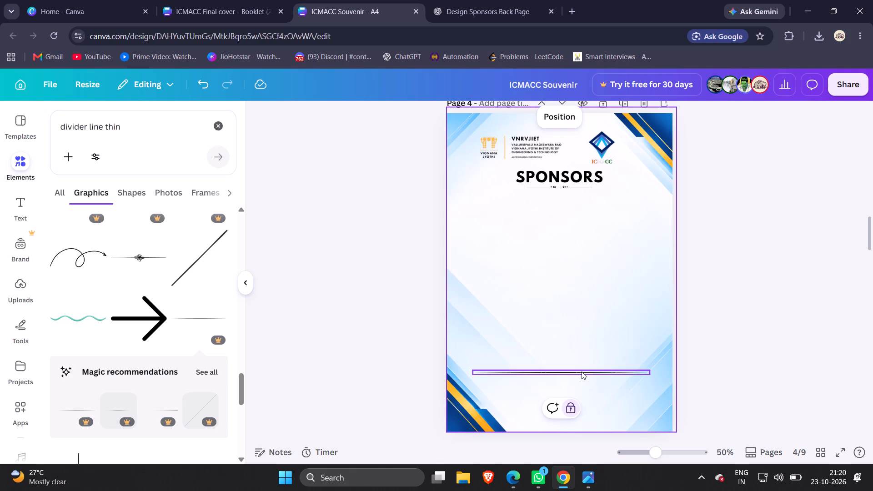
pyautogui.moveTo(581, 371); pyautogui.dragTo(580, 363)
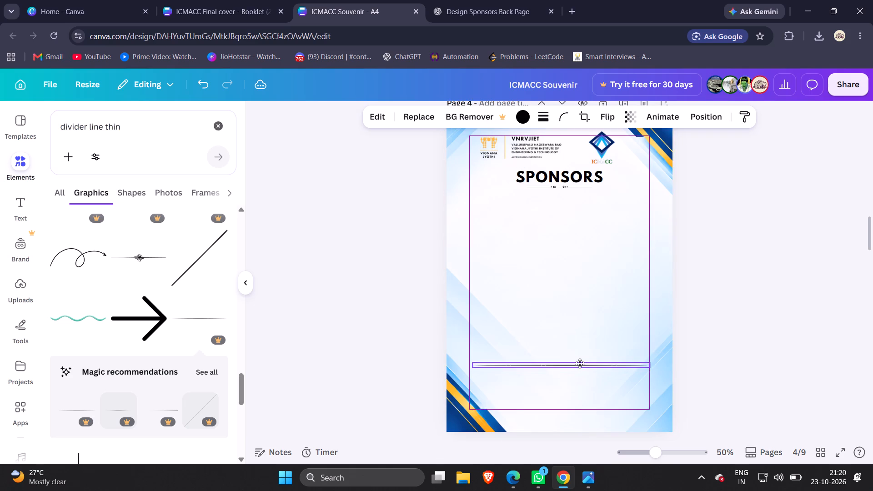
pyautogui.moveTo(580, 363); pyautogui.dragTo(579, 364)
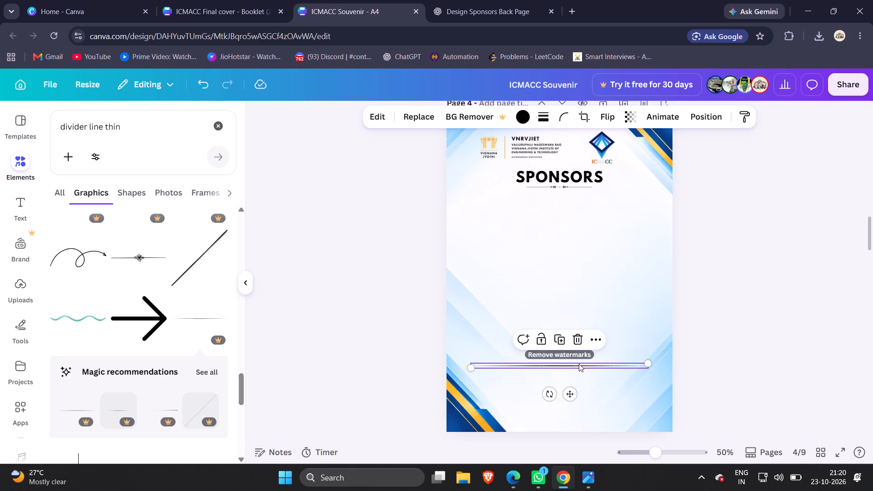
pyautogui.press('Up')
pyautogui.press('Up')
pyautogui.press('Up')
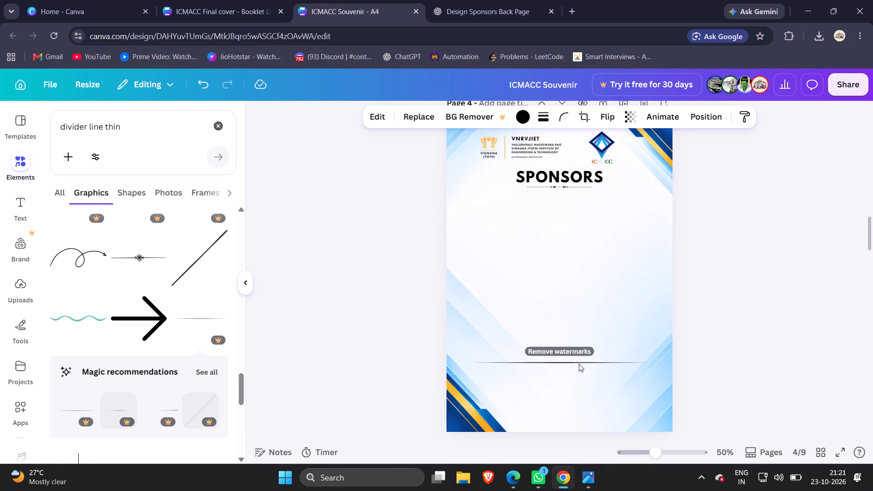
pyautogui.press('Up')
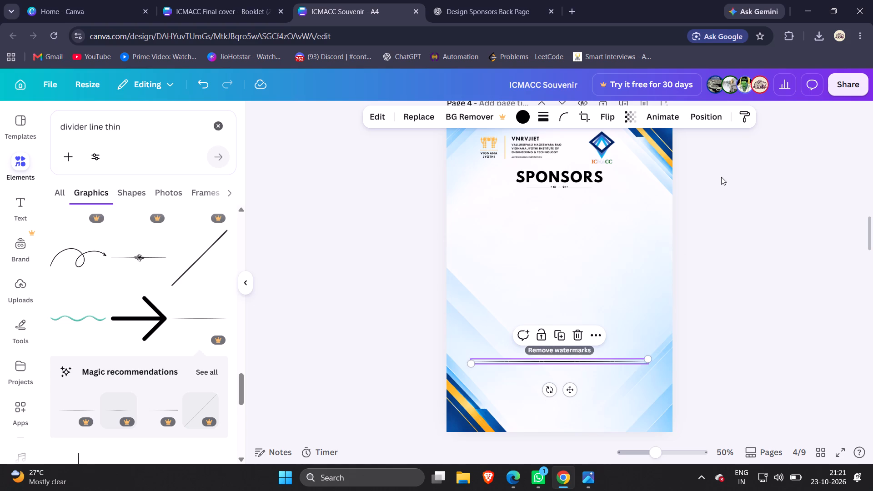
pyautogui.click(716, 116)
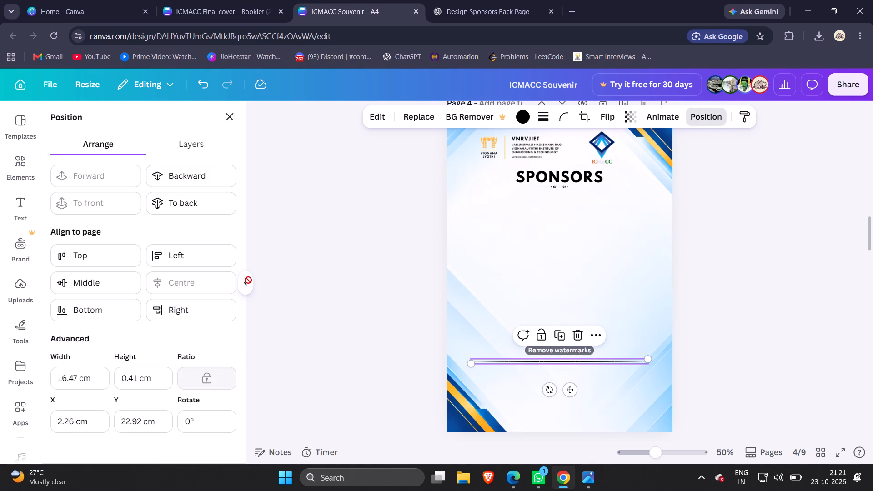
pyautogui.click(744, 338)
pyautogui.click(744, 338)
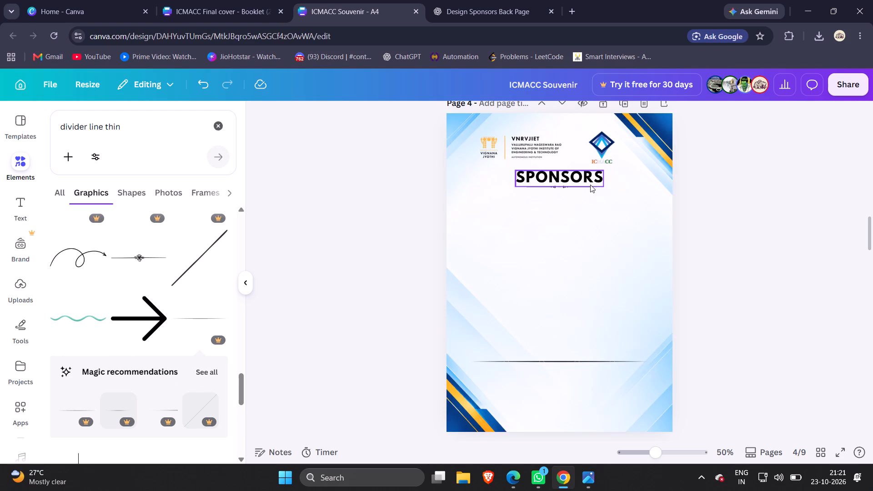
pyautogui.click(579, 182)
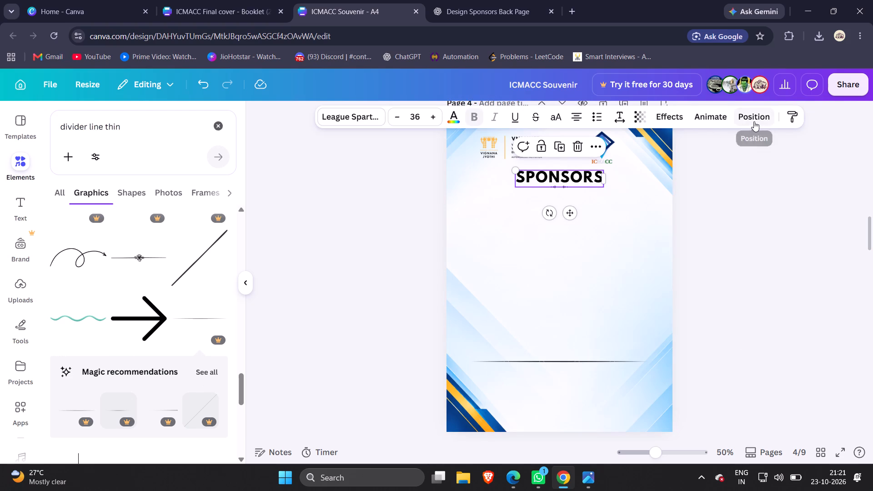
pyautogui.click(754, 121)
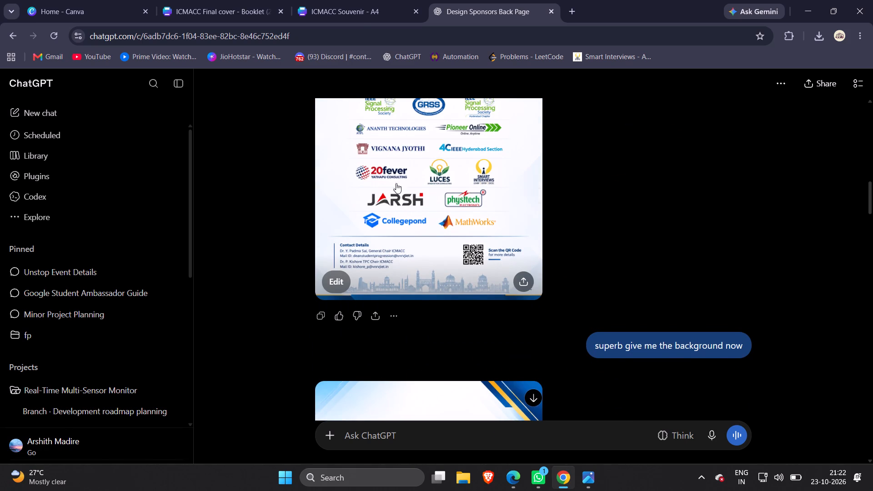
# Return to the ICMACC Souvenir in Canva and add a text box to page 4 in the Poppins SemiBold font.
pyautogui.click(370, 18)
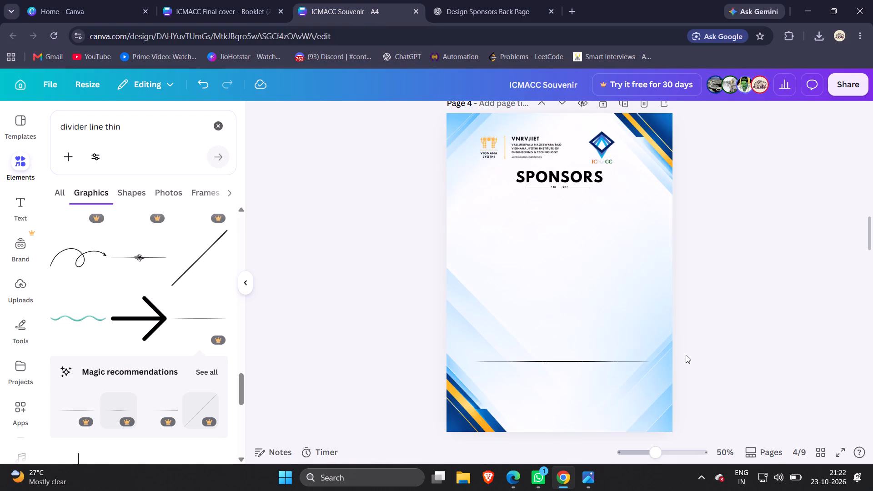
pyautogui.press('t')
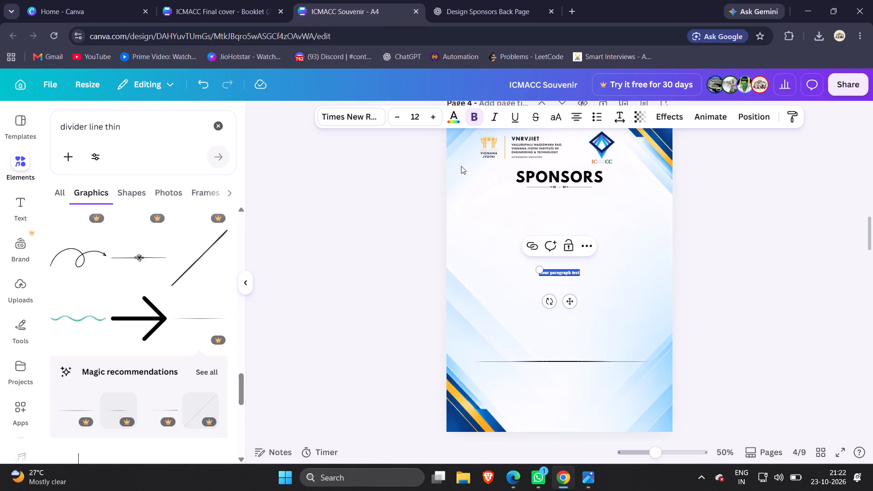
pyautogui.click(363, 114)
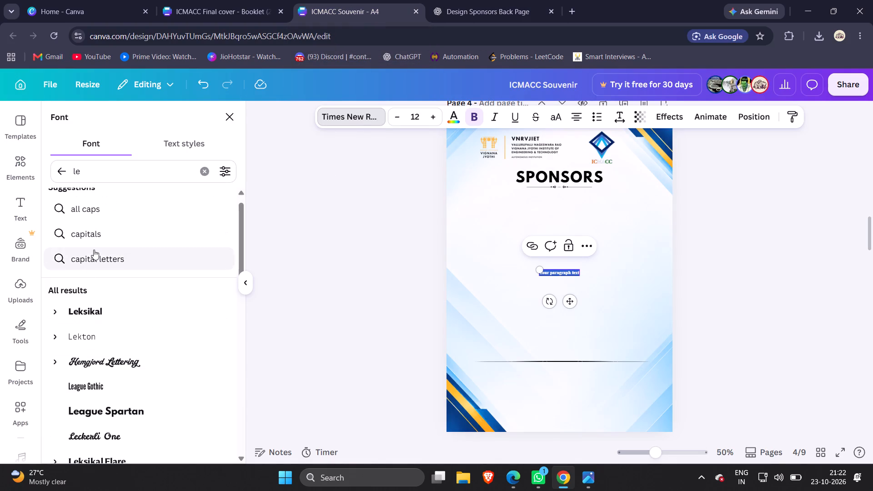
pyautogui.scroll(2, 94, 250)
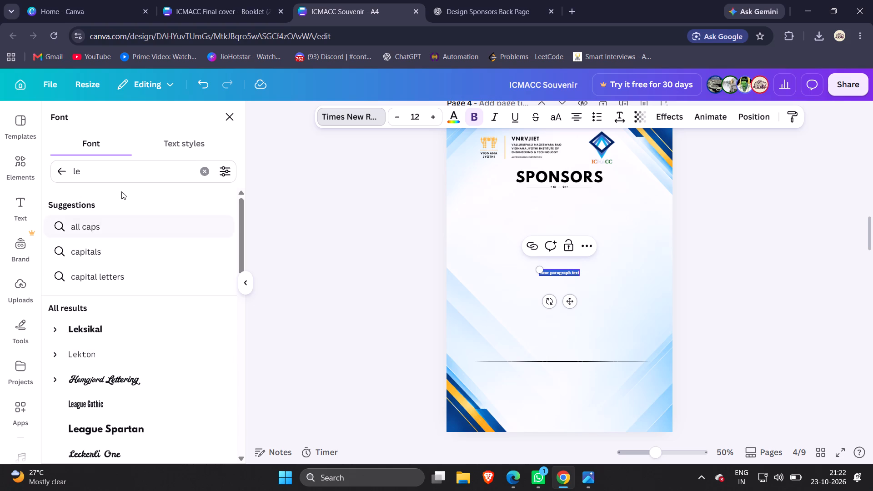
pyautogui.click(59, 174)
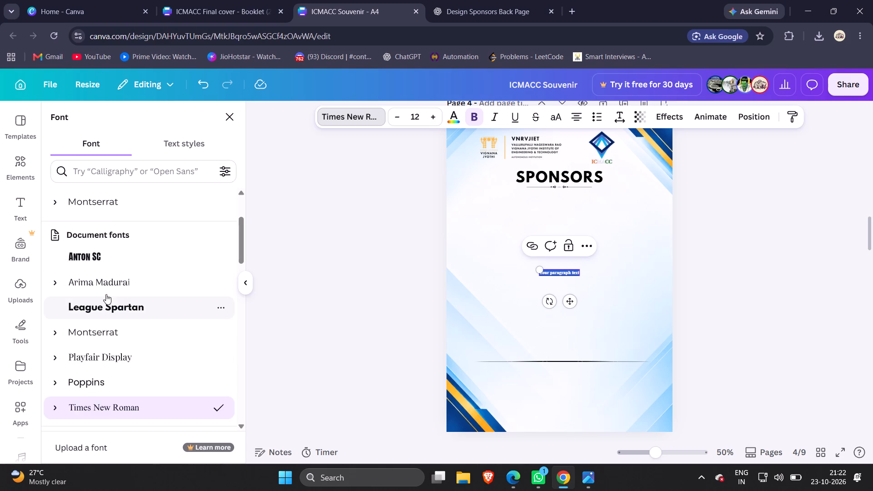
pyautogui.scroll(3, 100, 240)
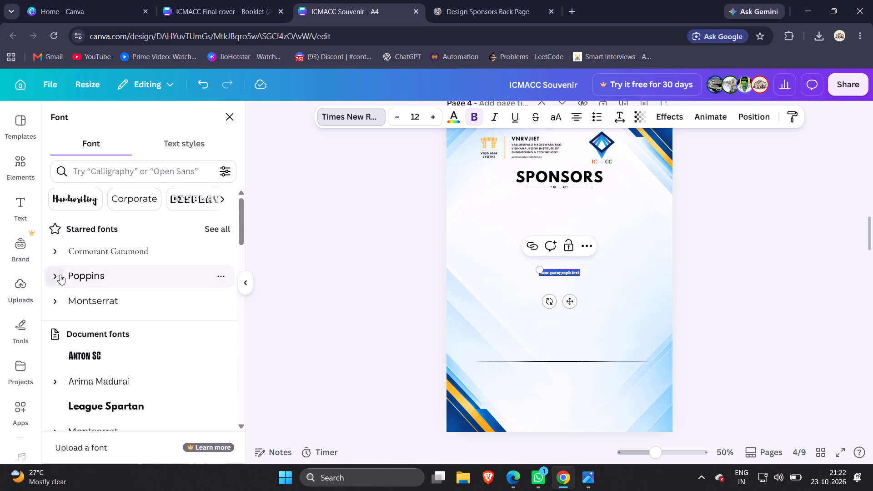
pyautogui.click(57, 274)
pyautogui.scroll(-1, 95, 399)
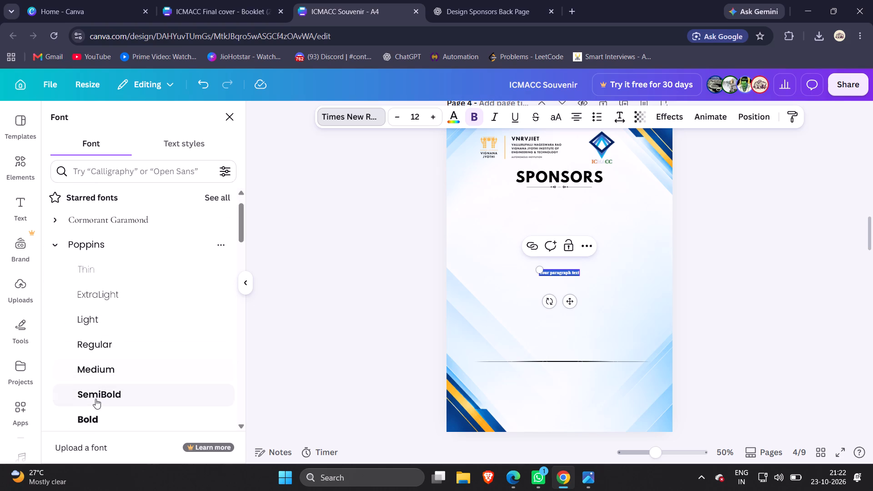
pyautogui.click(95, 399)
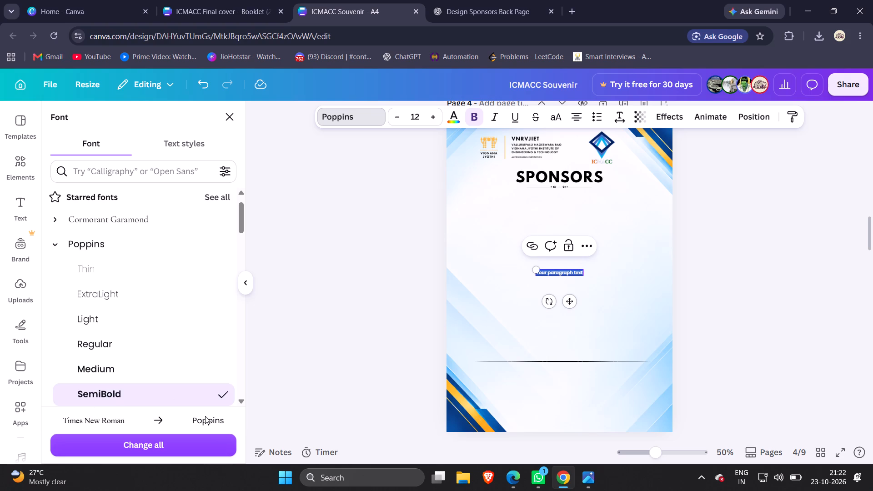
# Replace the new text box's placeholder with "Scan the QR Code", checking the wording against the ChatGPT mock-up.
pyautogui.press('BackSpace')
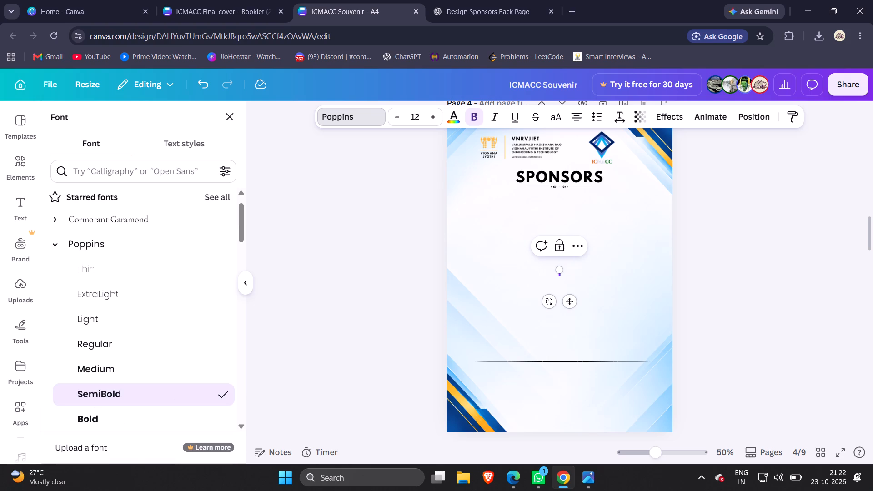
pyautogui.press('s')
pyautogui.write('can the')
pyautogui.press('space')
pyautogui.write('QR')
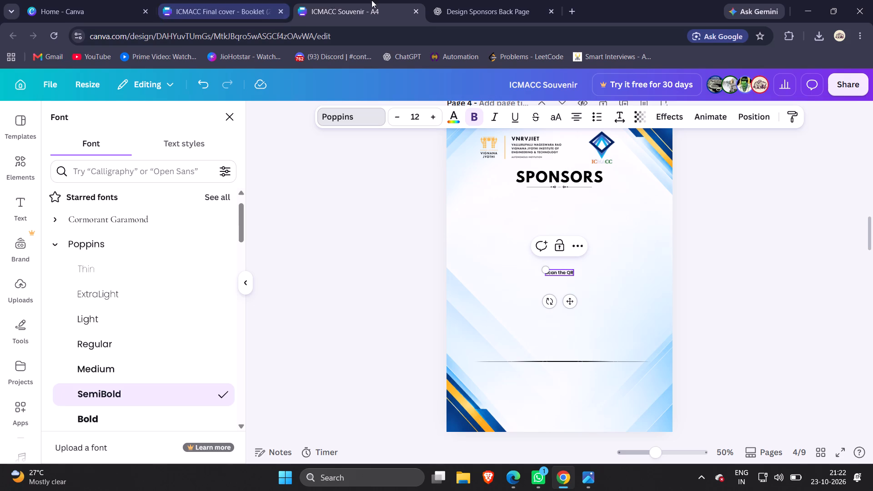
pyautogui.click(461, 0)
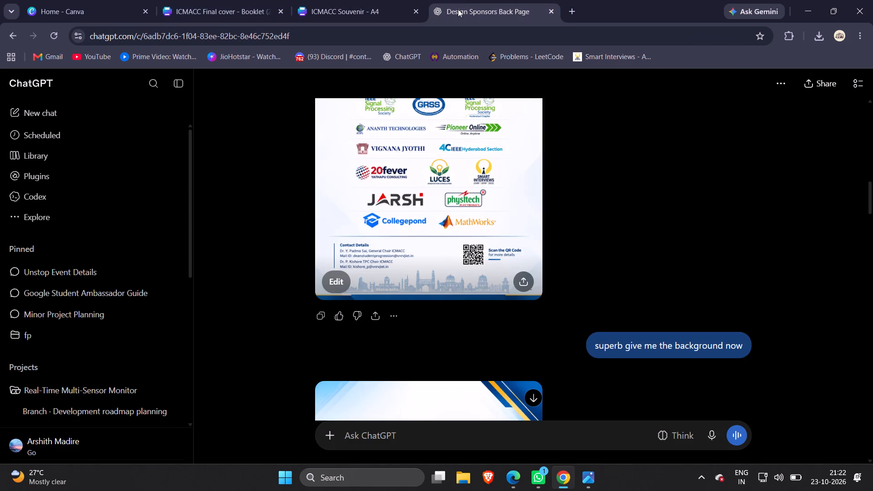
pyautogui.click(375, 0)
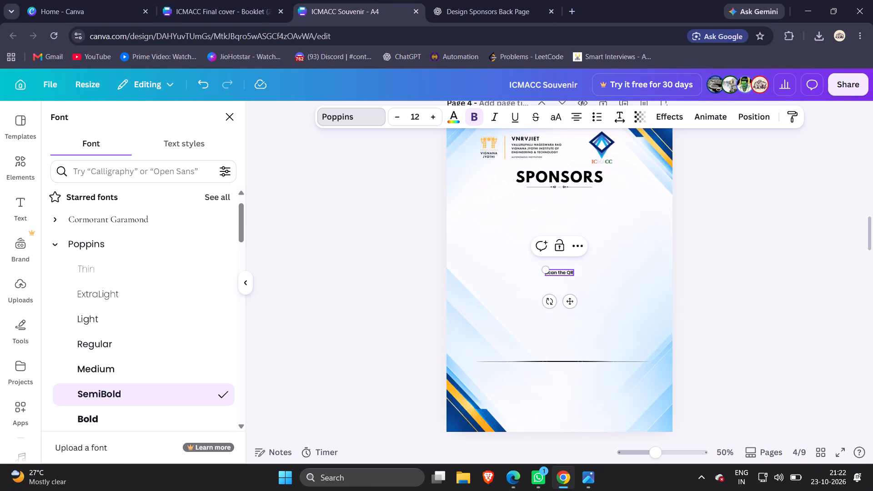
pyautogui.press('space')
pyautogui.write('Ci')
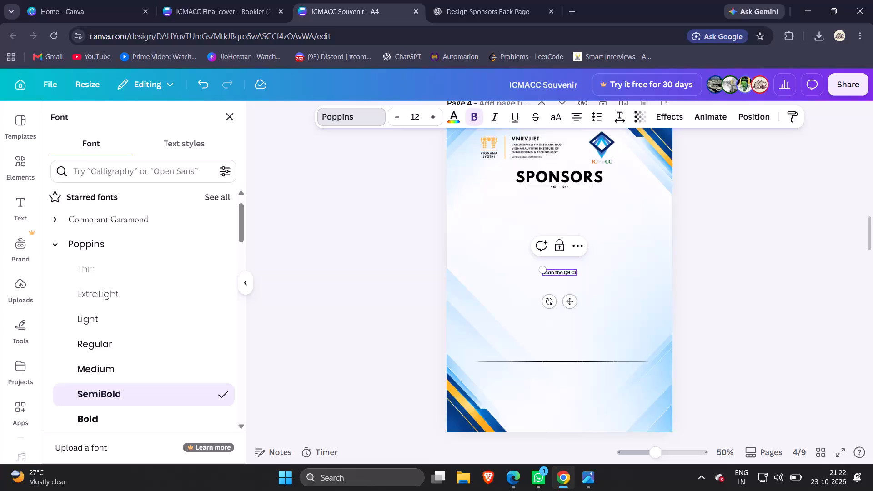
pyautogui.press('BackSpace')
pyautogui.write('ode')
# Set the "Scan the QR Code" text to size 13 and its Poppins weight to Bold.
pyautogui.click(431, 117)
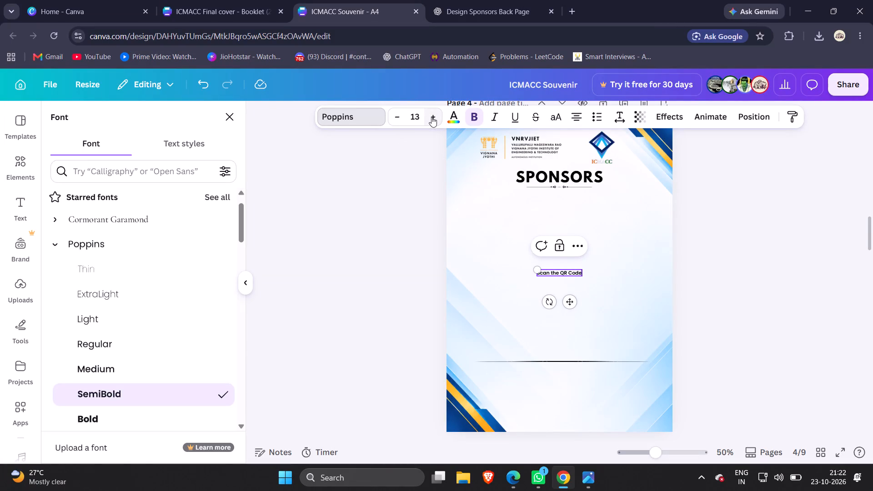
pyautogui.click(161, 419)
pyautogui.click(161, 419)
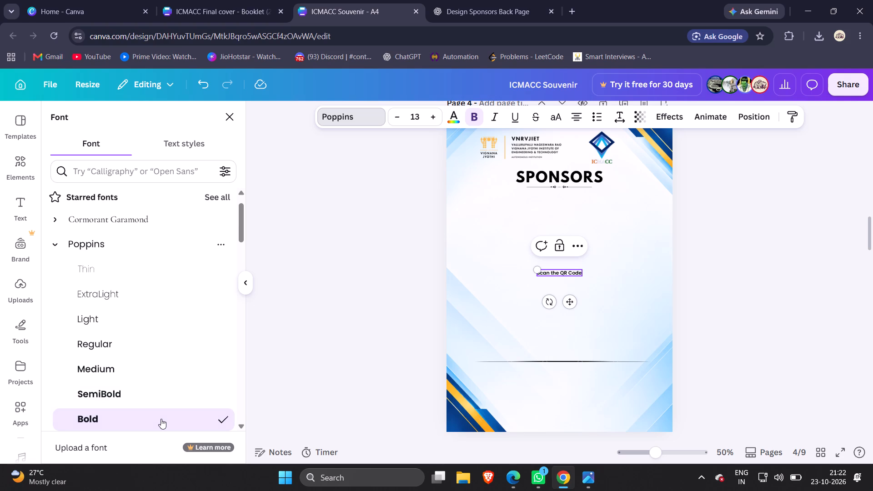
pyautogui.click(354, 331)
pyautogui.click(718, 298)
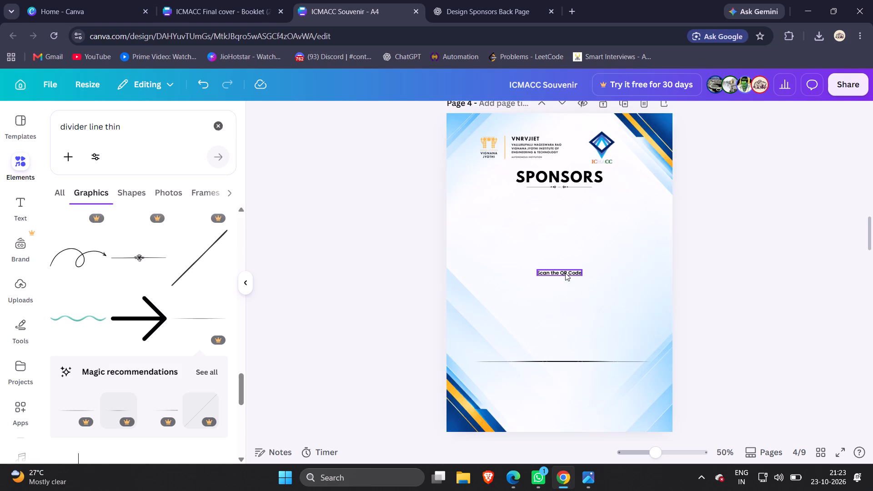
# Move the "Scan the QR Code" text below the right end of the tapered line and scale it to about size 12.6.
pyautogui.moveTo(565, 273); pyautogui.dragTo(637, 383)
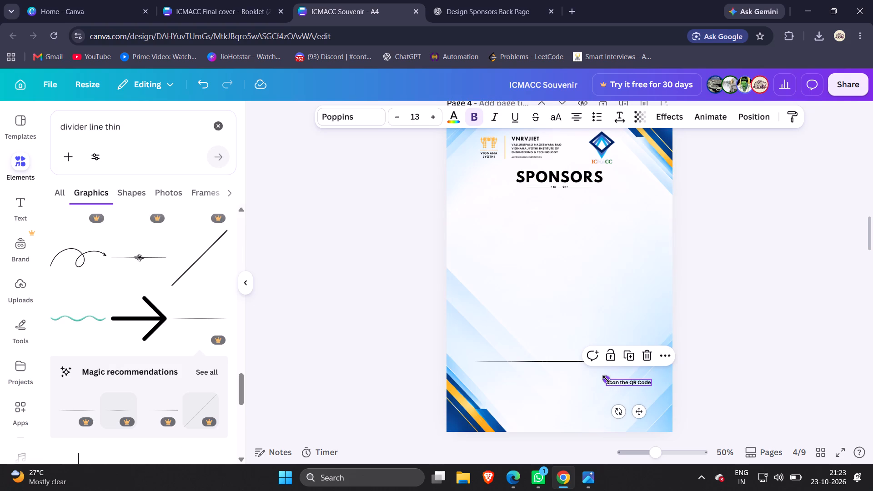
pyautogui.click(606, 379)
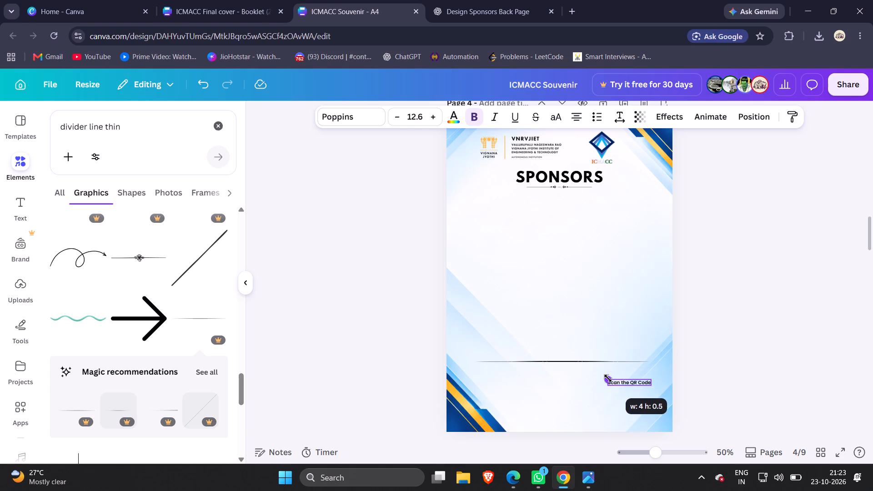
# Colour the "Scan the QR Code" text dark blue #012060.
pyautogui.click(459, 122)
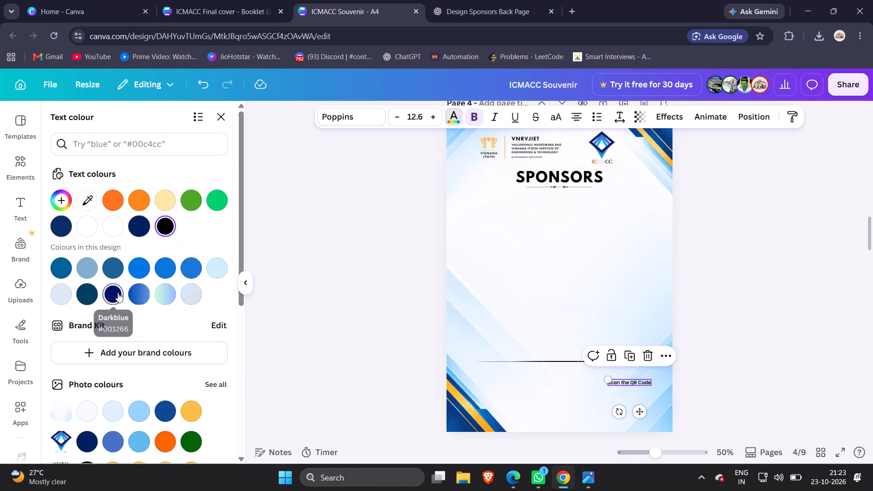
pyautogui.click(118, 292)
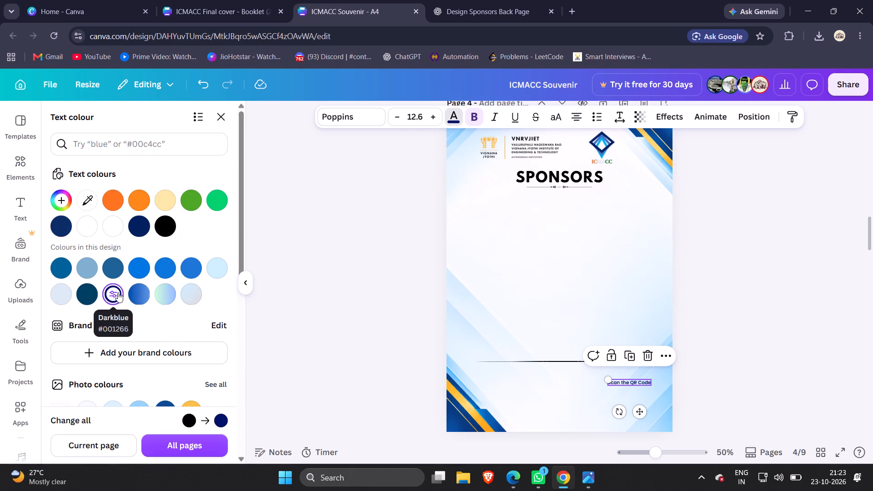
pyautogui.click(141, 225)
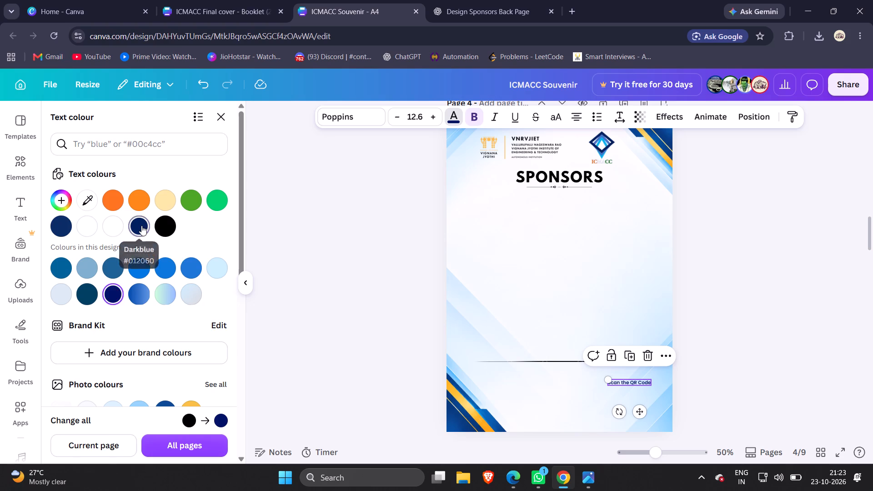
pyautogui.click(723, 346)
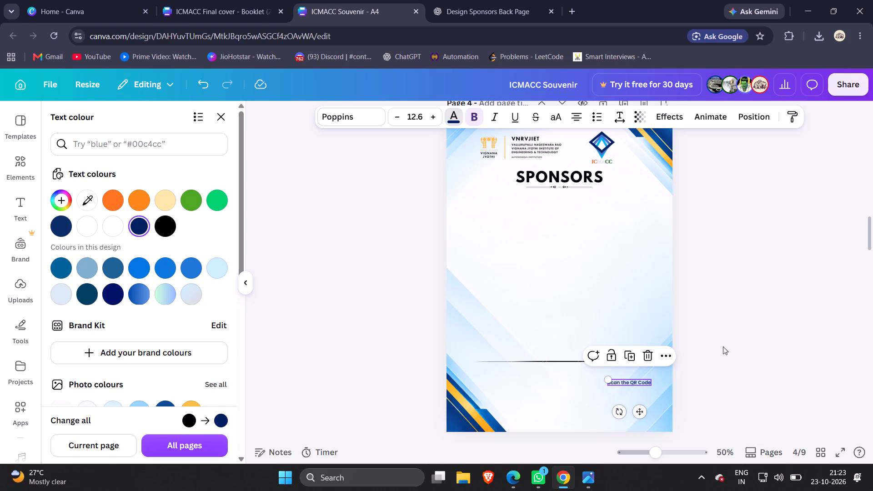
pyautogui.click(723, 346)
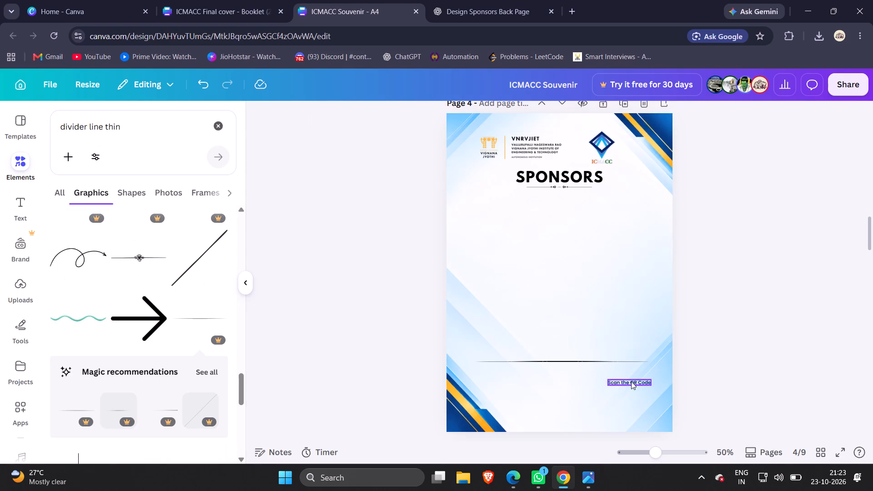
# Resize the "Scan the QR Code" text to about 13.4 and position it just below the tapered line near the page's right edge.
pyautogui.moveTo(631, 381); pyautogui.dragTo(627, 374)
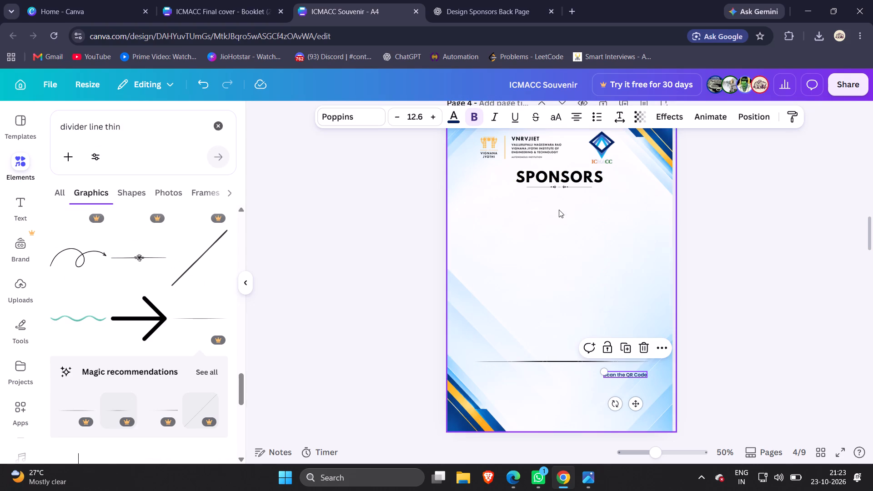
pyautogui.click(433, 110)
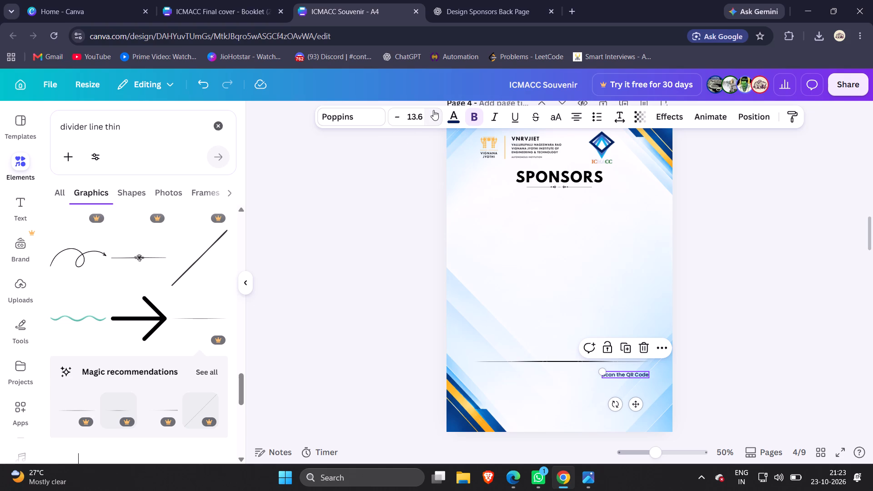
pyautogui.click(433, 110)
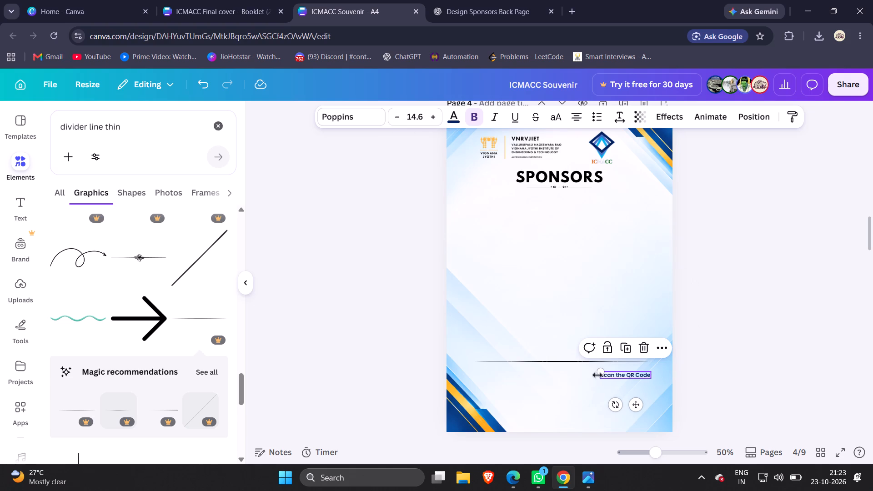
pyautogui.click(713, 380)
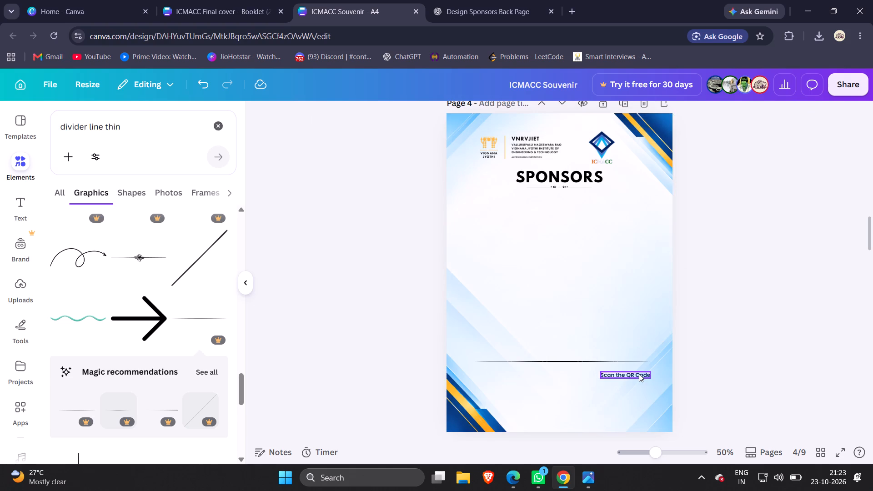
pyautogui.moveTo(639, 374); pyautogui.dragTo(643, 374)
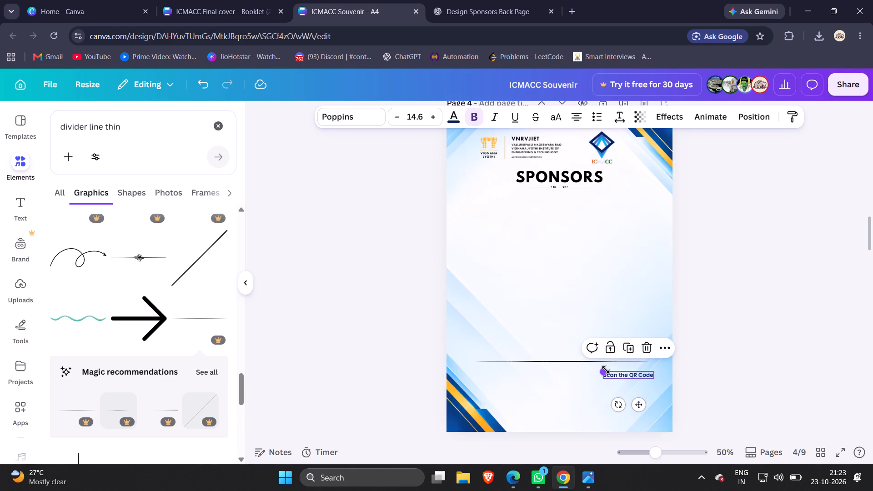
pyautogui.click(605, 370)
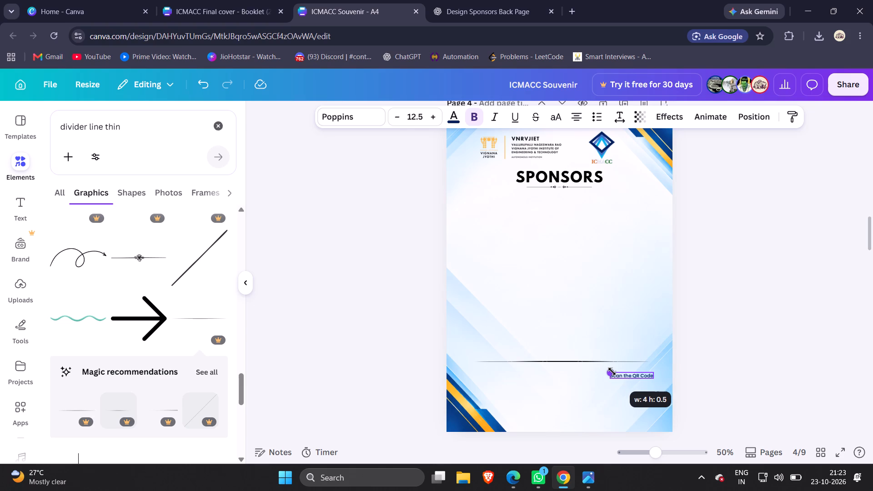
pyautogui.moveTo(629, 374); pyautogui.dragTo(633, 376)
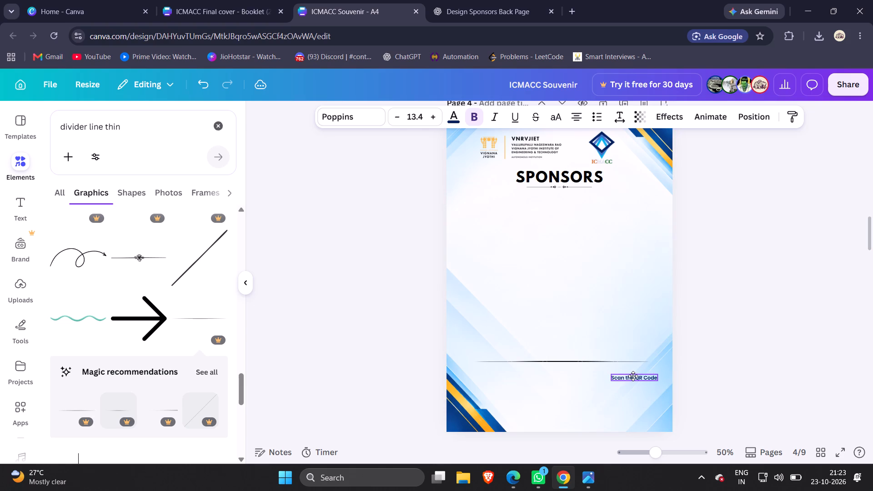
pyautogui.moveTo(633, 376); pyautogui.dragTo(633, 376)
pyautogui.moveTo(633, 376); pyautogui.dragTo(633, 377)
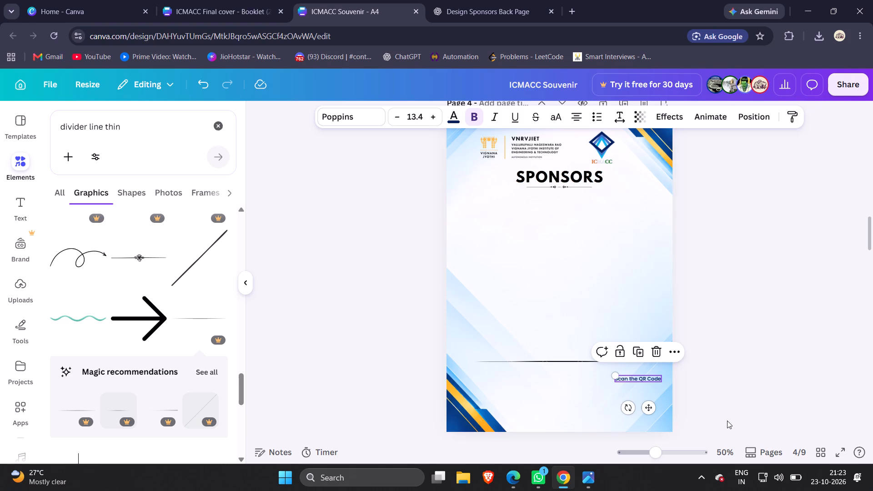
# Nudge the "Scan the QR Code" text slightly left.
pyautogui.press('Left')
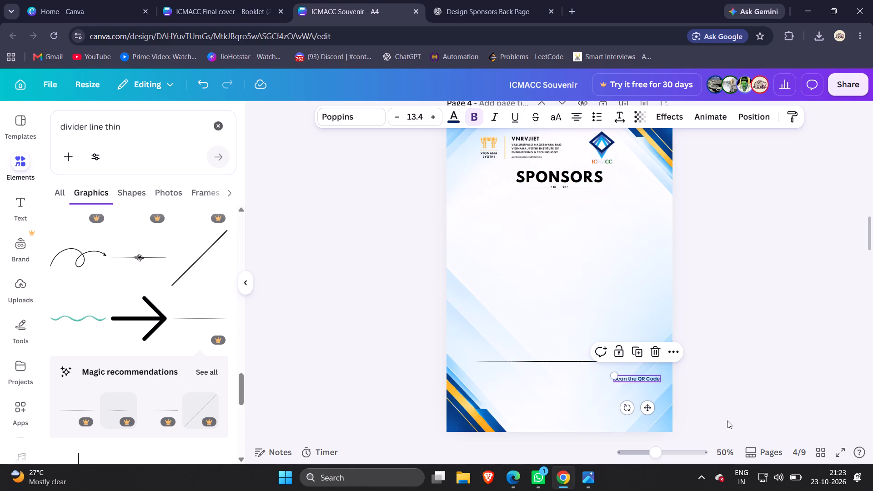
pyautogui.click(719, 416)
# Add a text line reading "for more details" to page 4, checking the wording against the ChatGPT mock-up.
pyautogui.click(468, 0)
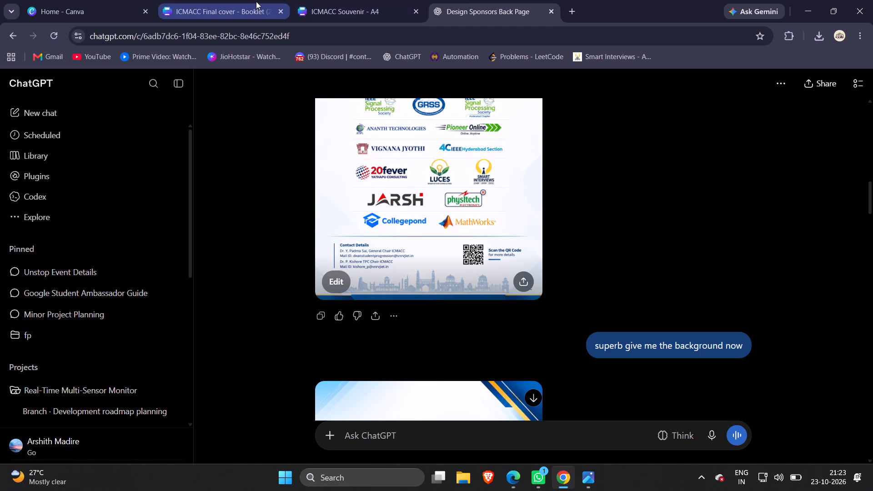
pyautogui.click(364, 0)
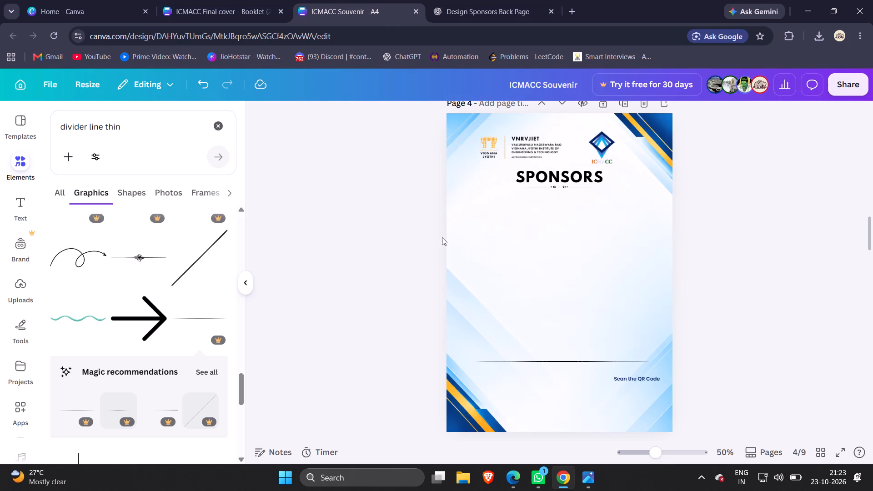
pyautogui.press('t')
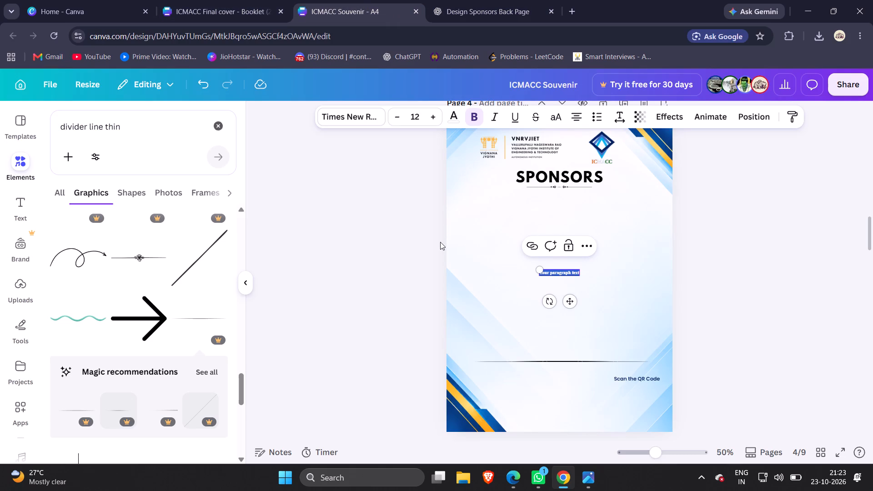
pyautogui.press('BackSpace')
pyautogui.write('for')
pyautogui.press('space')
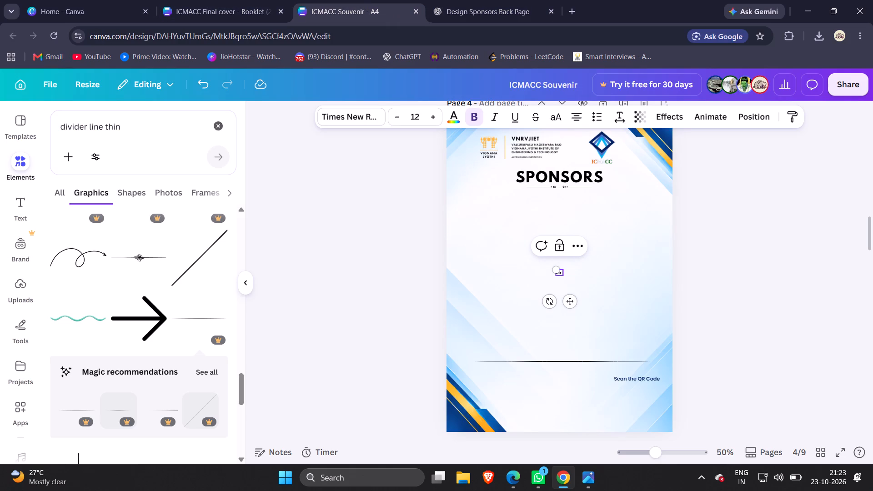
pyautogui.write('More details')
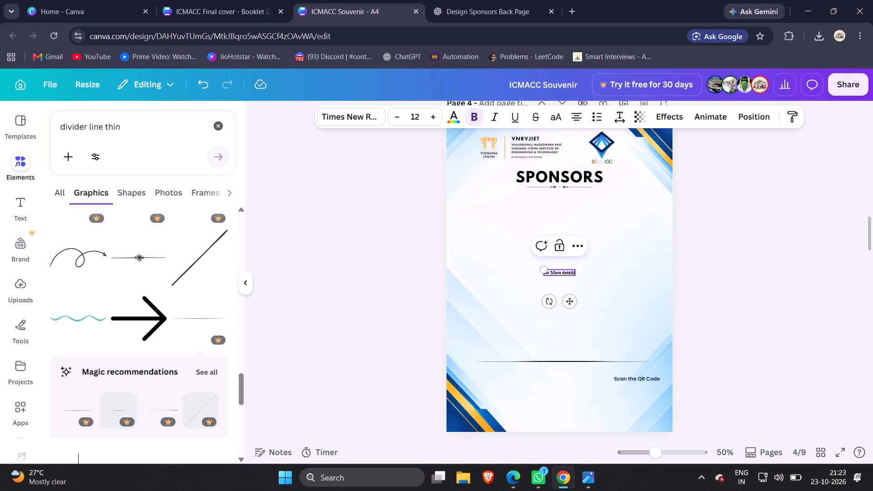
pyautogui.click(491, 0)
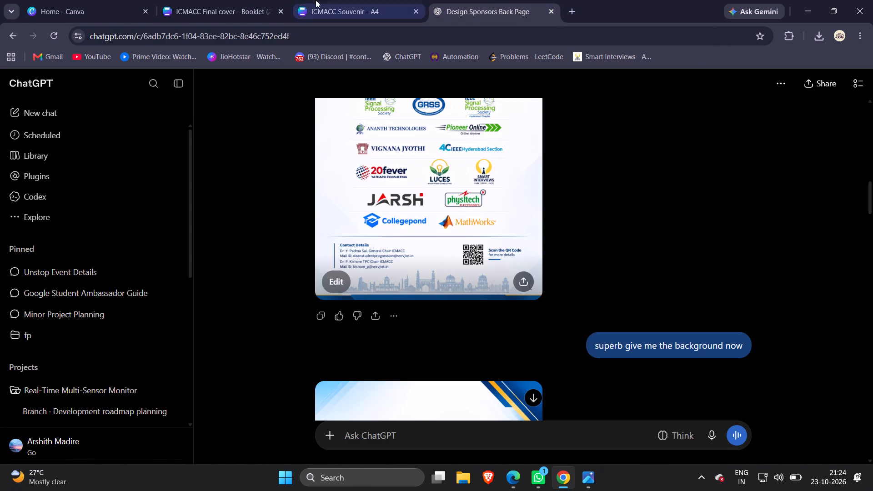
pyautogui.click(301, 0)
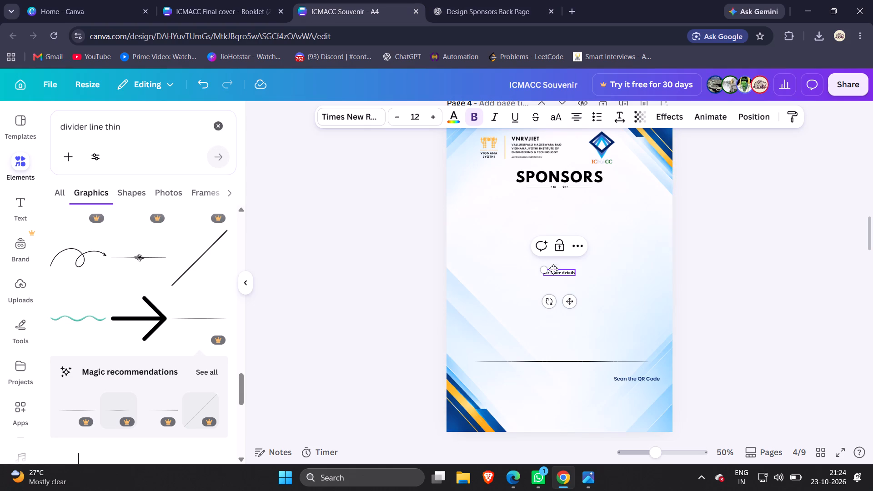
pyautogui.click(554, 272)
pyautogui.press('BackSpace')
pyautogui.press('m')
# Set the "for more details" text to Montserrat Medium at size 13.
pyautogui.click(361, 113)
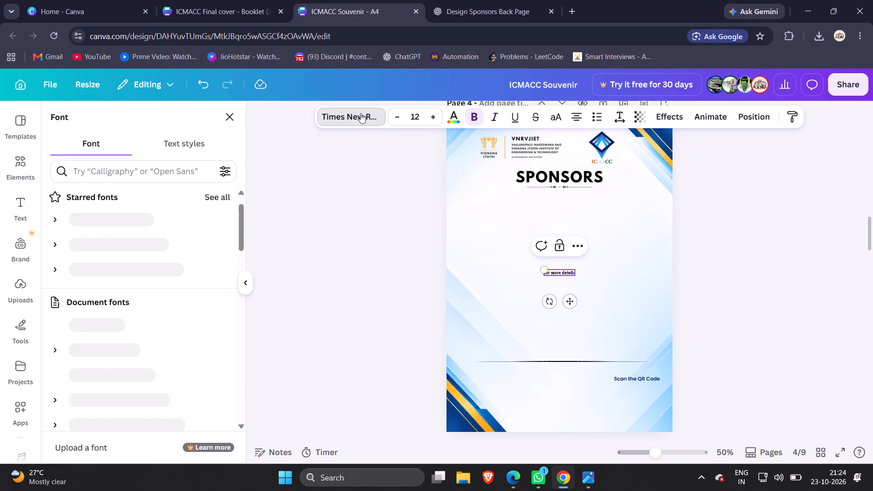
pyautogui.scroll(1, 110, 259)
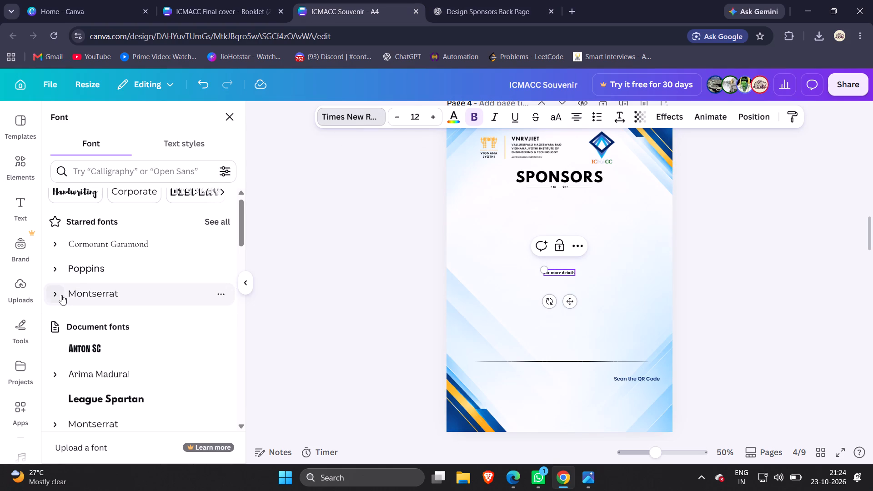
pyautogui.click(57, 295)
pyautogui.scroll(-1, 110, 349)
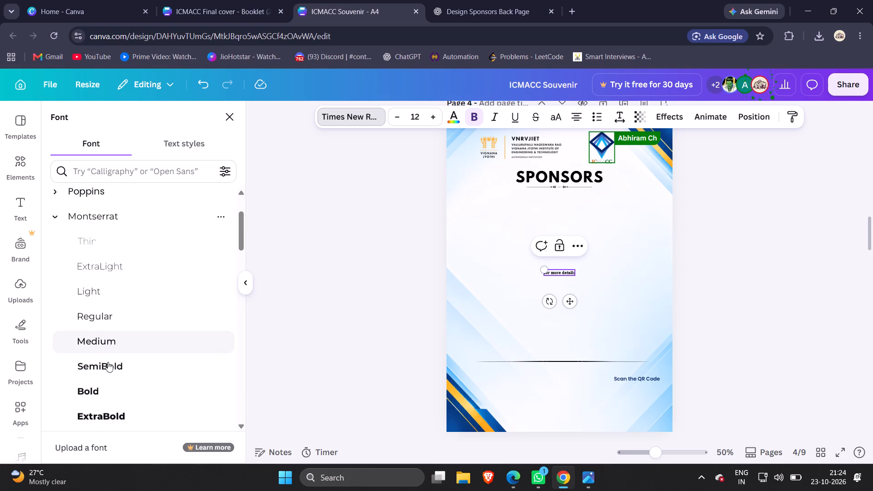
pyautogui.click(110, 368)
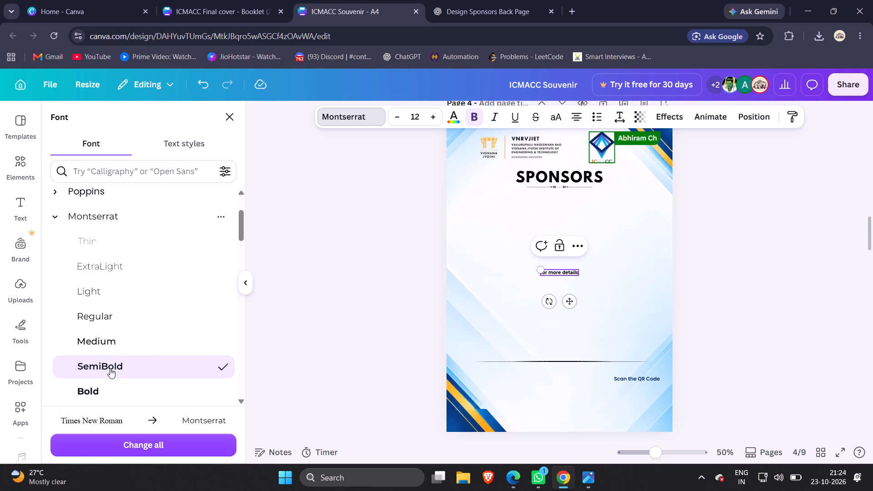
pyautogui.click(114, 340)
pyautogui.click(114, 340)
pyautogui.click(442, 119)
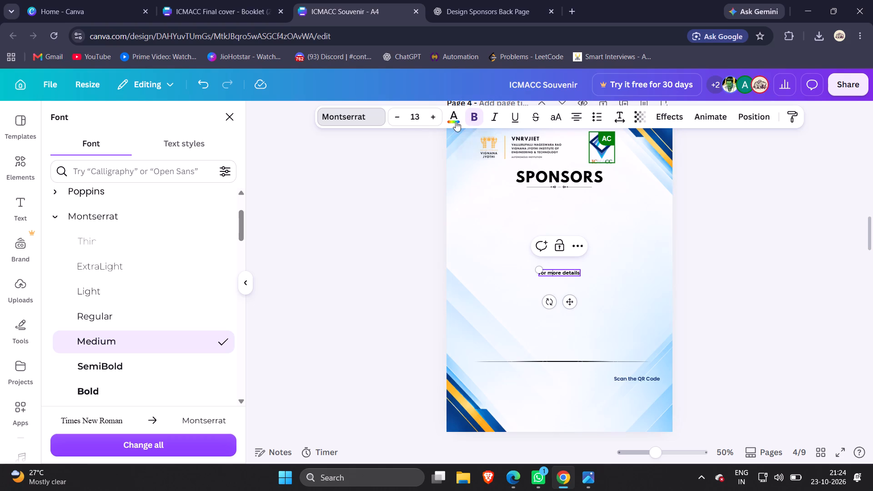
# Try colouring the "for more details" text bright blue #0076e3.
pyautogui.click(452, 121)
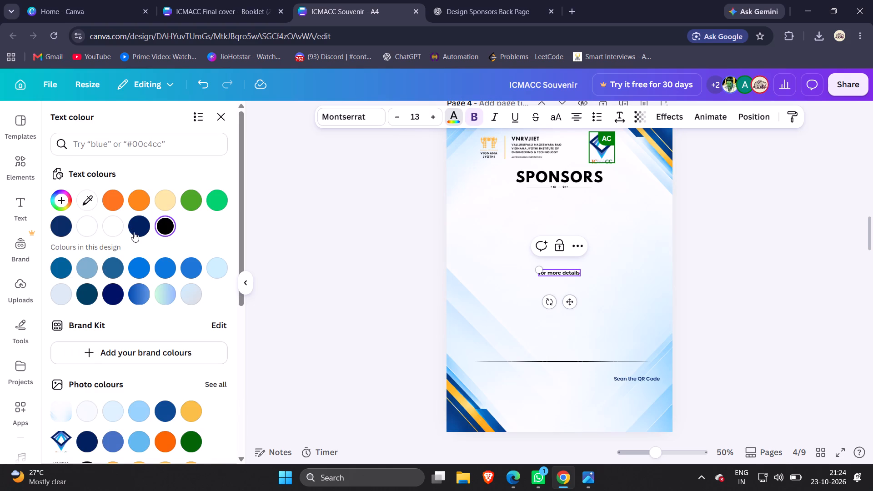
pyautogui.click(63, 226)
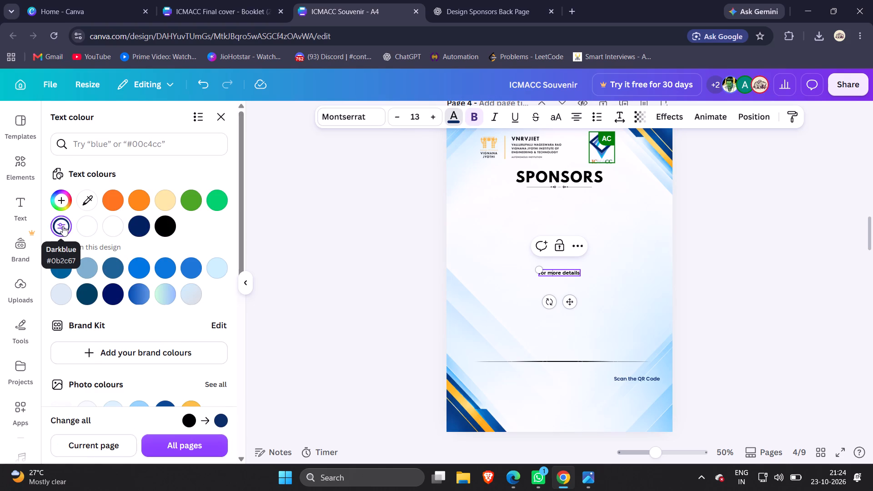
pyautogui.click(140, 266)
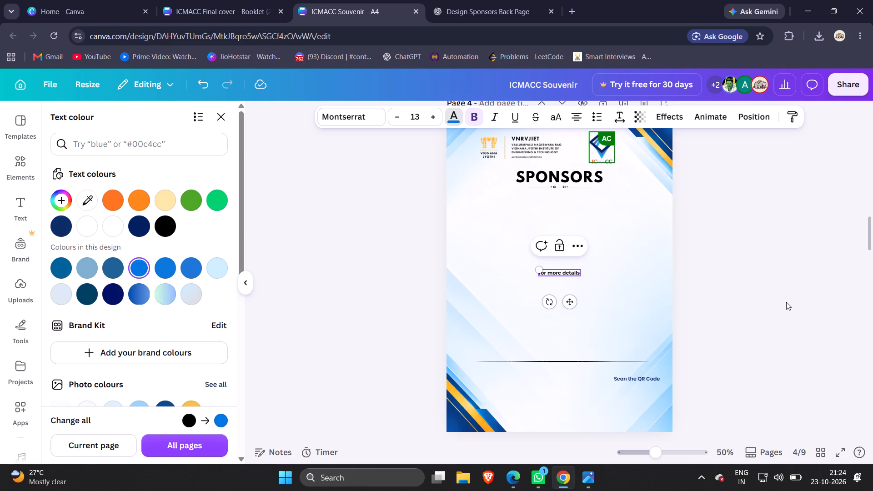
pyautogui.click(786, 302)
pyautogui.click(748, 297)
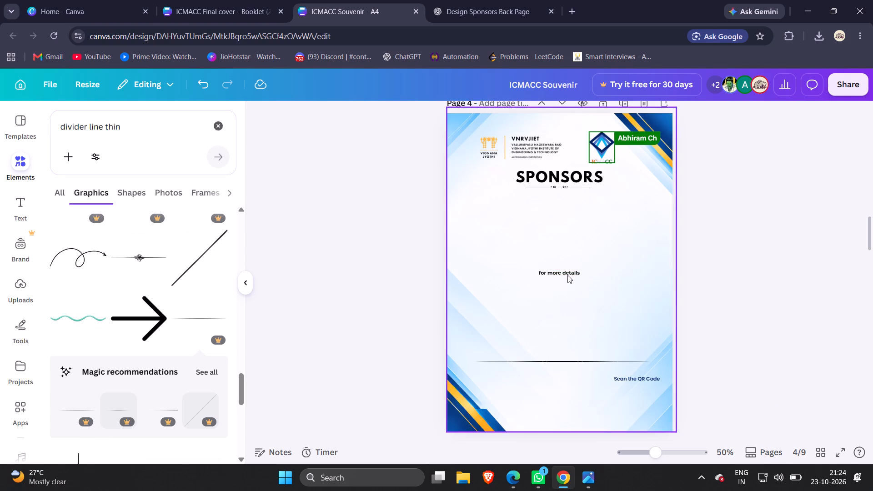
# Try several blues on the "for more details" text and settle on the dark blue from the background's photo colours.
pyautogui.click(568, 271)
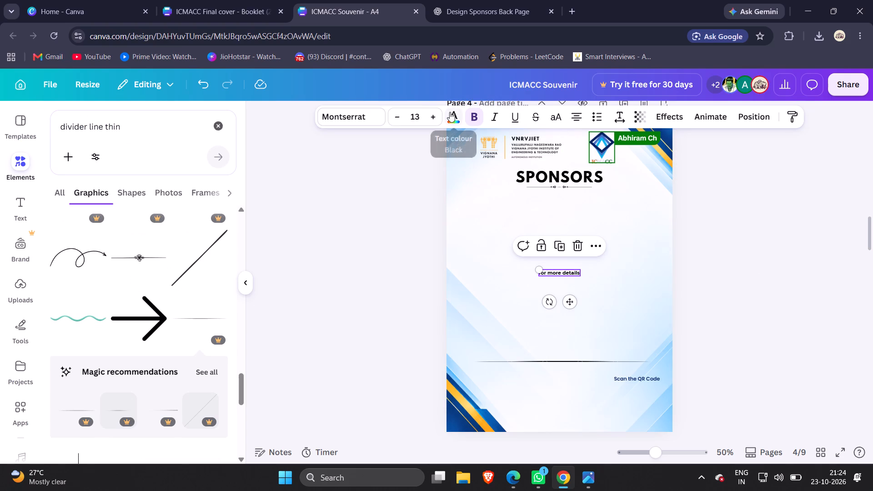
pyautogui.click(450, 112)
pyautogui.click(144, 262)
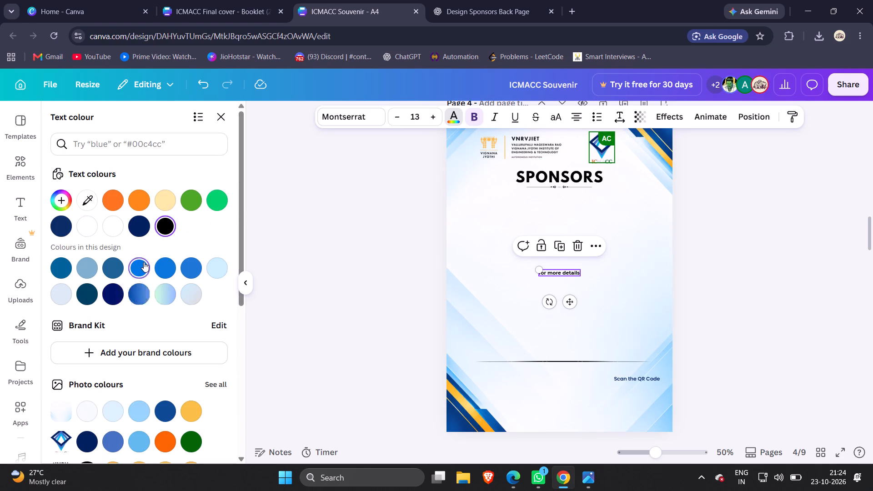
pyautogui.click(160, 265)
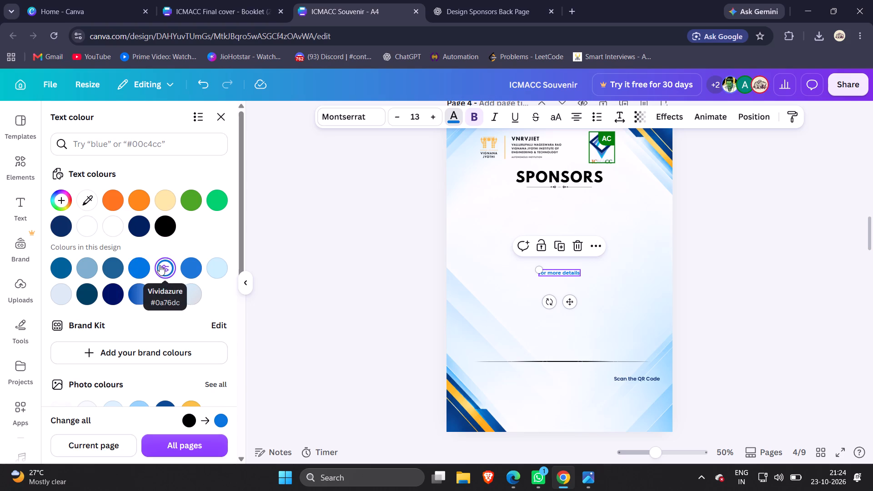
pyautogui.click(186, 262)
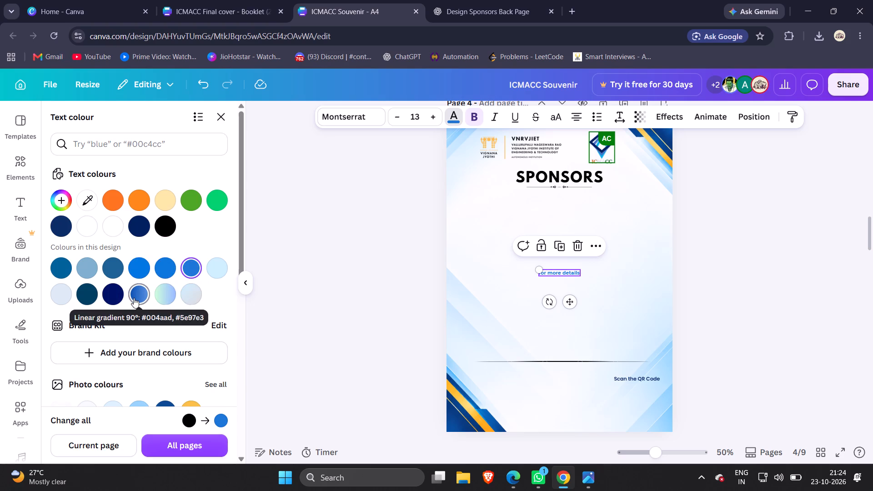
pyautogui.click(134, 298)
pyautogui.click(111, 298)
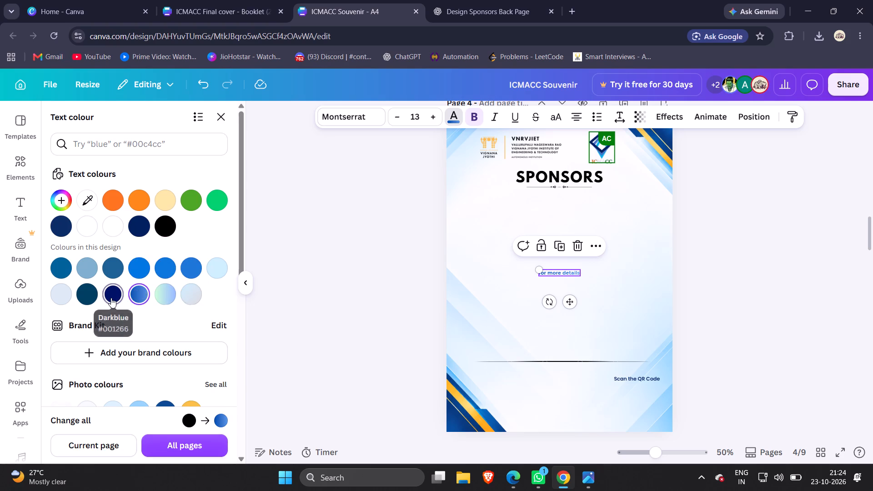
pyautogui.click(88, 296)
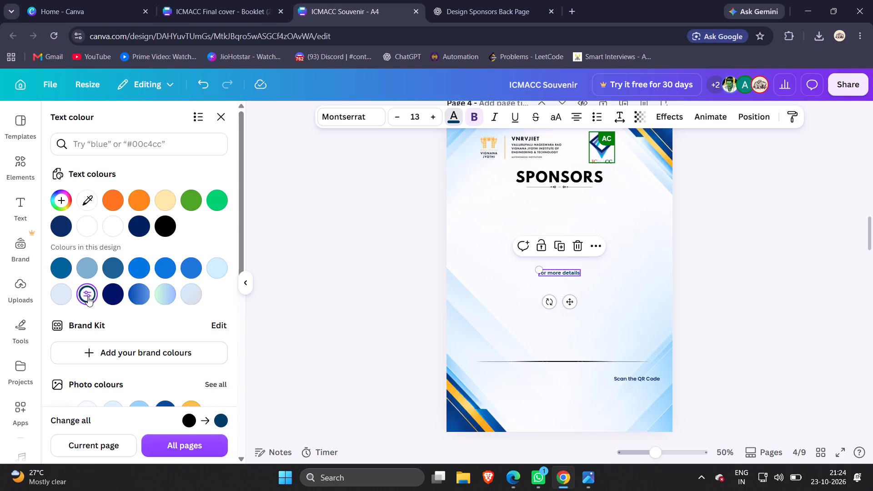
pyautogui.scroll(-1, 88, 296)
pyautogui.click(135, 380)
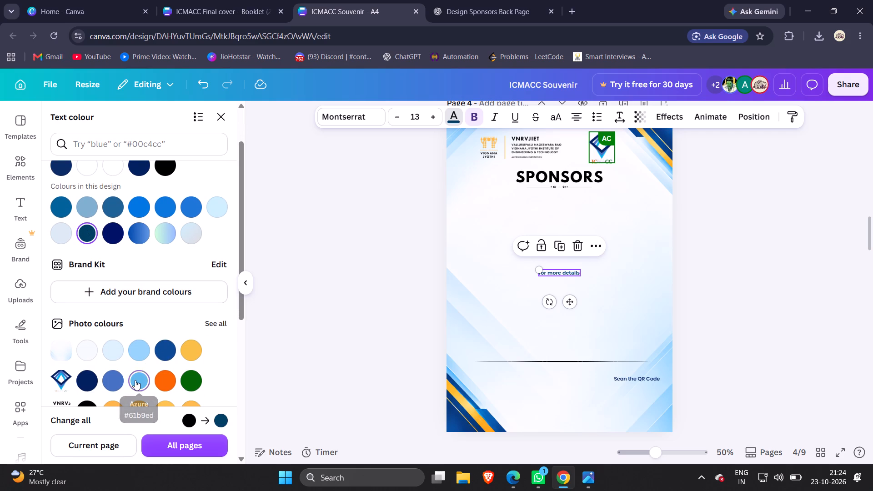
pyautogui.click(110, 384)
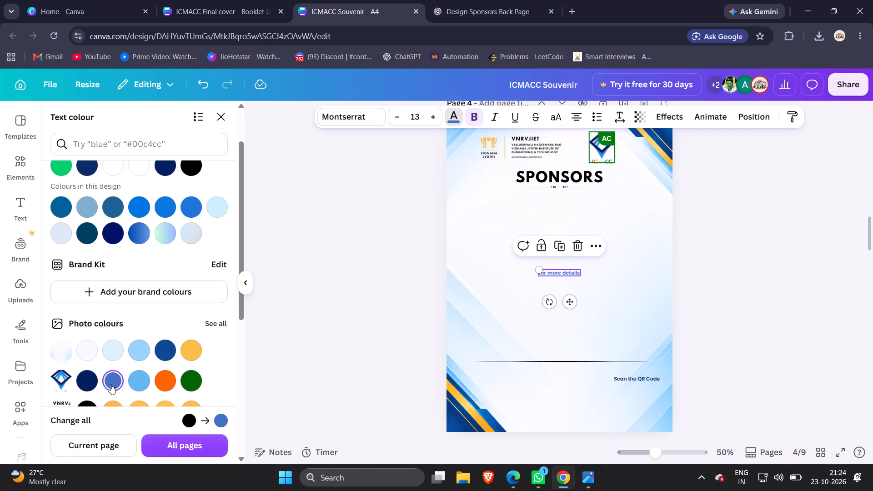
pyautogui.click(157, 353)
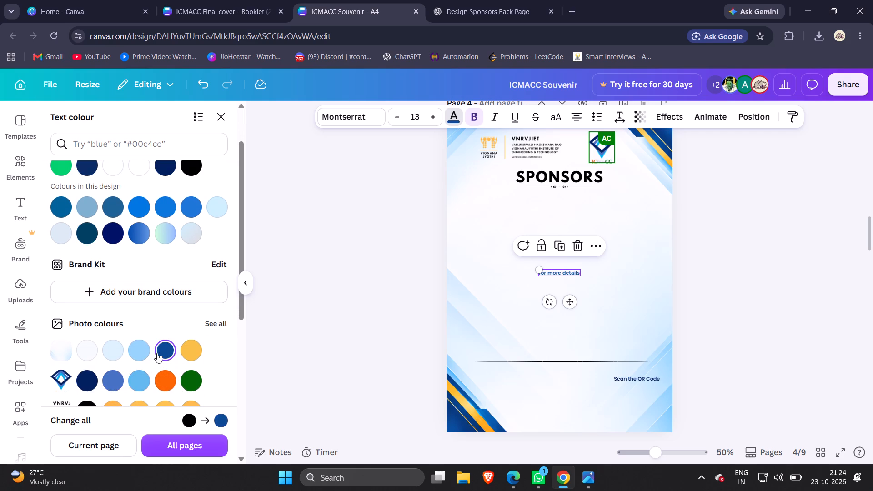
pyautogui.click(745, 324)
pyautogui.click(745, 324)
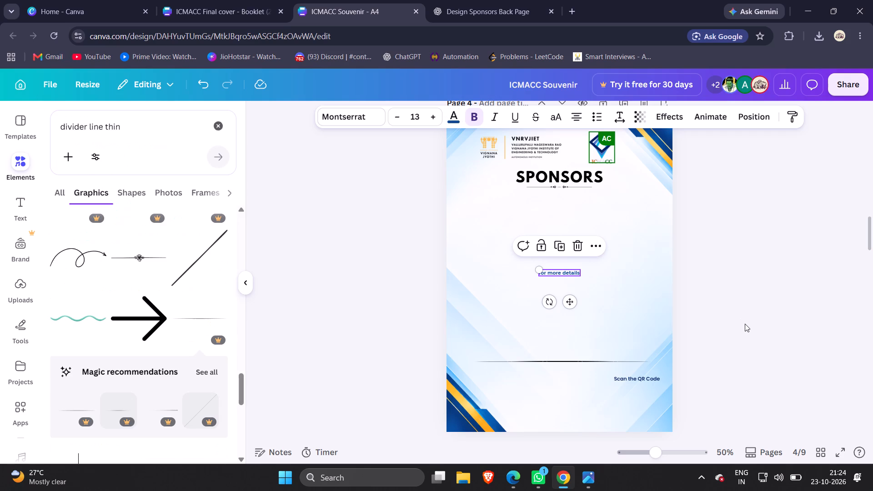
# Place the "for more details" text just beneath "Scan the QR Code", aligned near its left edge, and scale it to about size 10.2.
pyautogui.moveTo(572, 272); pyautogui.dragTo(626, 346)
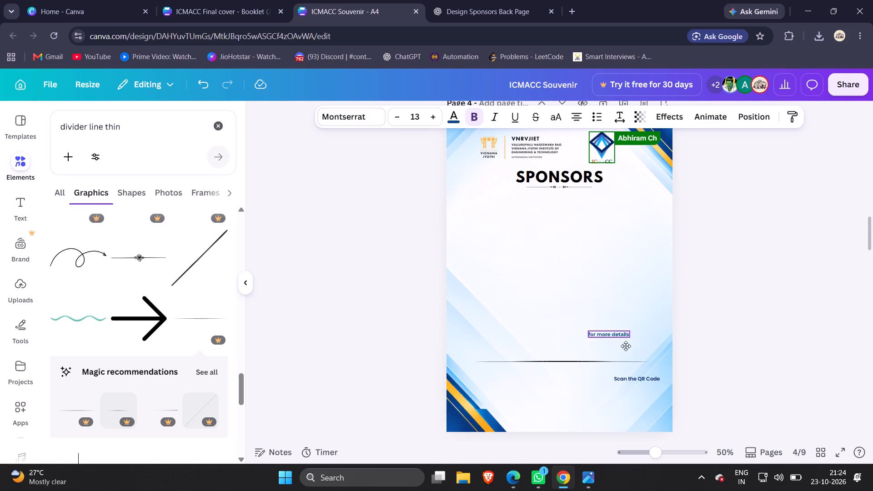
pyautogui.moveTo(626, 346); pyautogui.dragTo(647, 390)
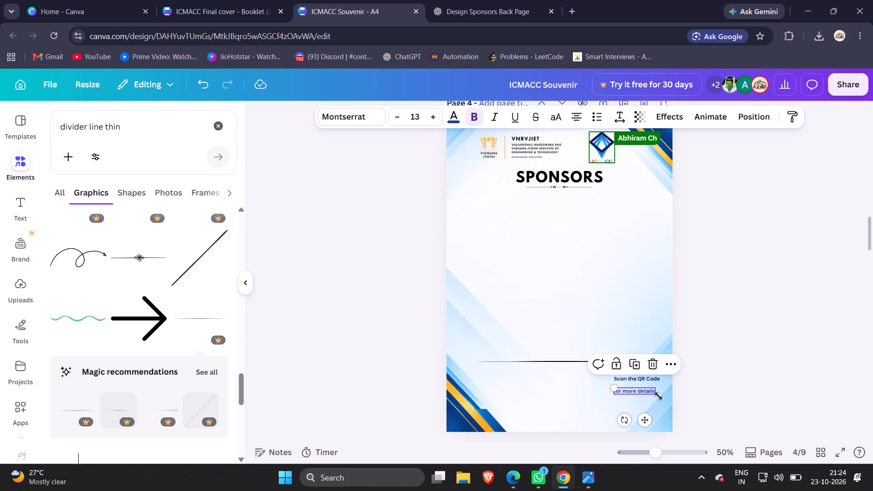
pyautogui.moveTo(614, 389); pyautogui.dragTo(624, 393)
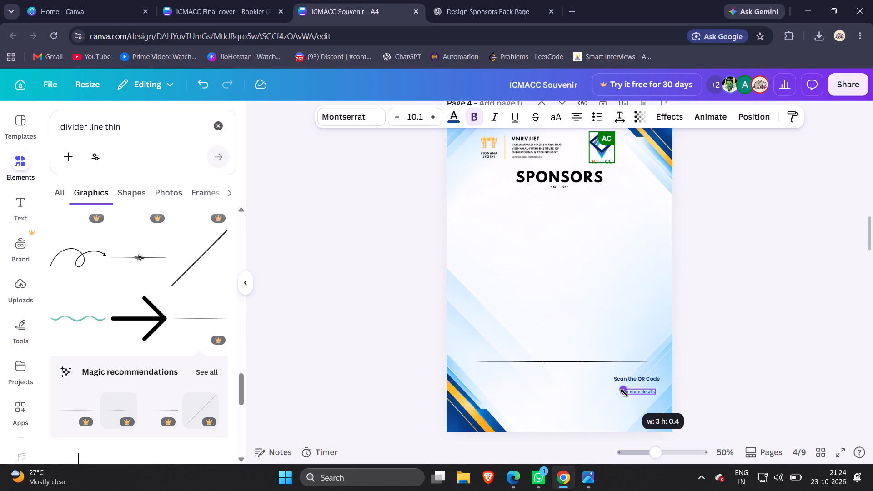
pyautogui.moveTo(624, 393); pyautogui.dragTo(622, 393)
pyautogui.click(706, 396)
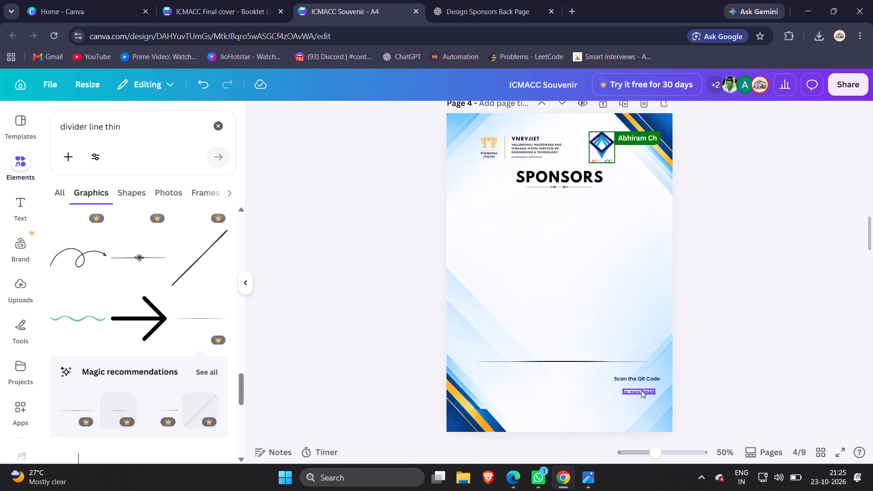
pyautogui.moveTo(638, 390); pyautogui.dragTo(632, 387)
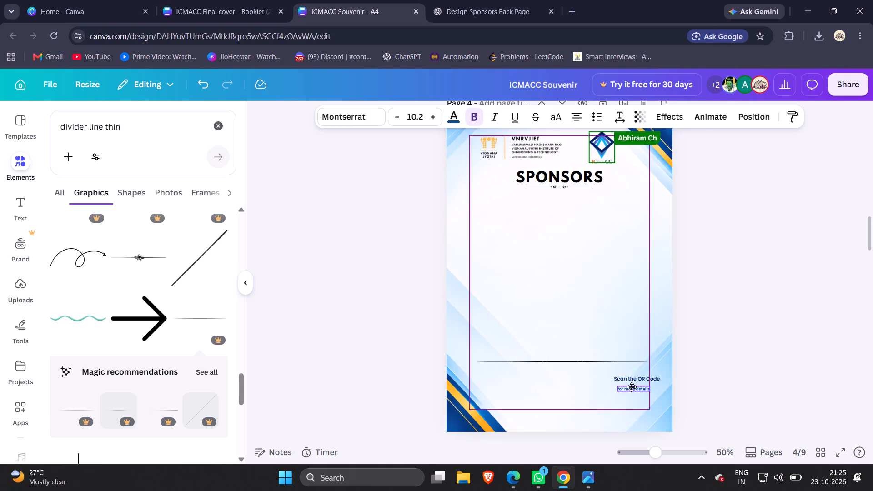
pyautogui.moveTo(632, 387); pyautogui.dragTo(630, 387)
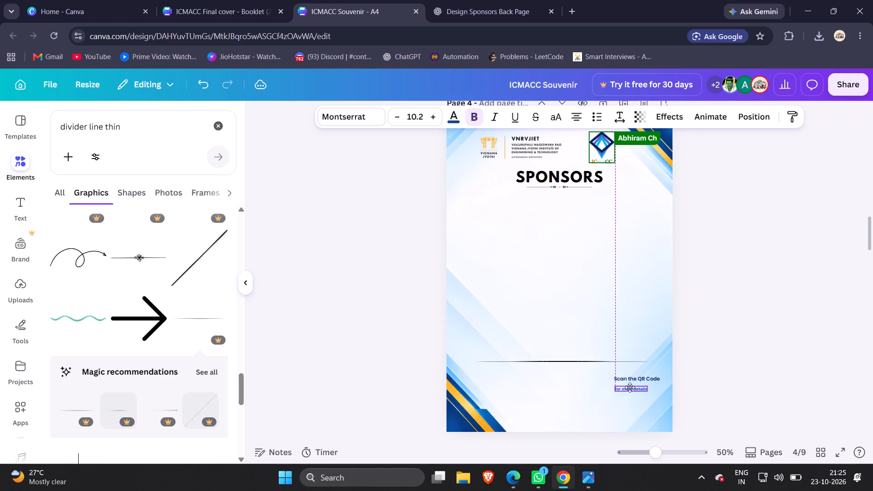
pyautogui.moveTo(630, 387); pyautogui.dragTo(629, 387)
pyautogui.click(713, 400)
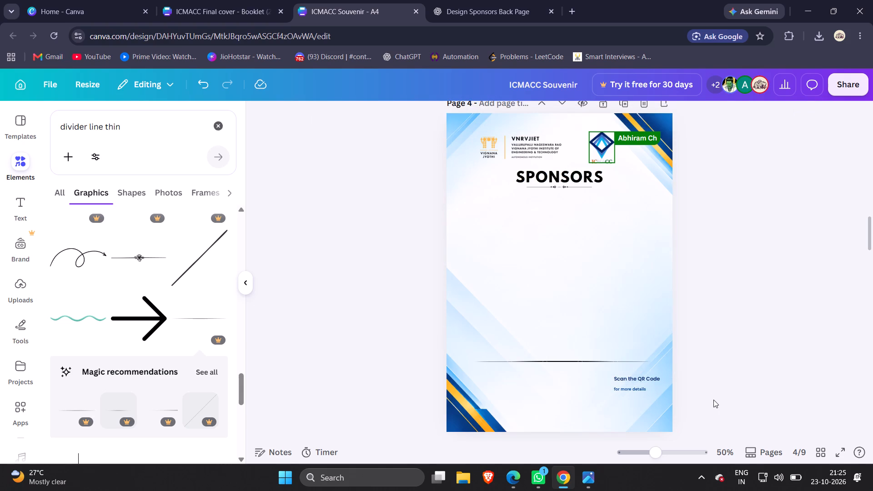
pyautogui.click(637, 390)
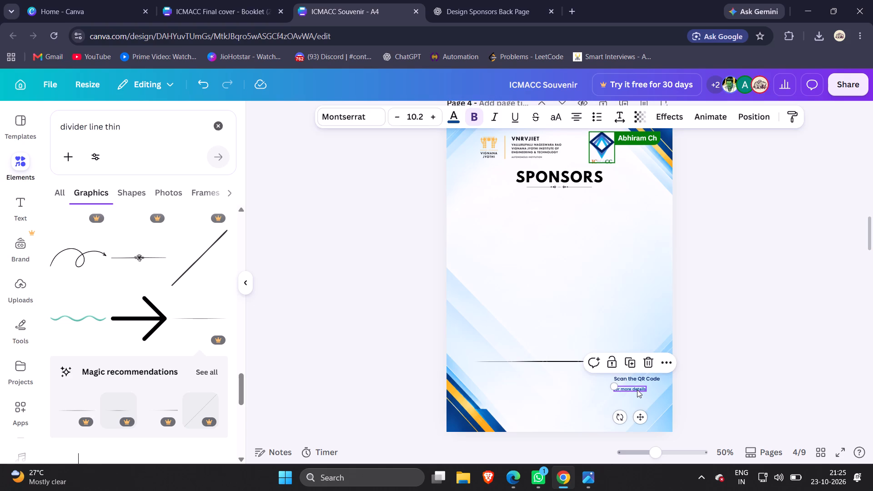
pyautogui.press('Up')
pyautogui.press('Up')
pyautogui.press('Up')
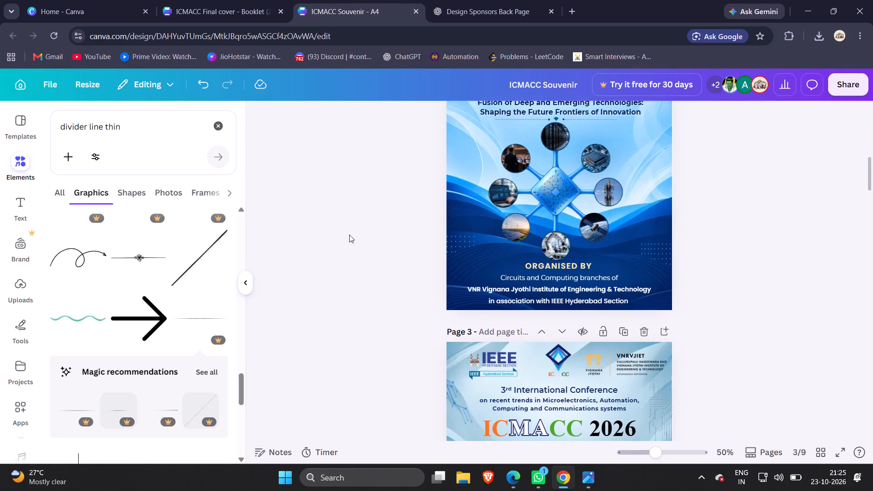
pyautogui.scroll(3, 349, 235)
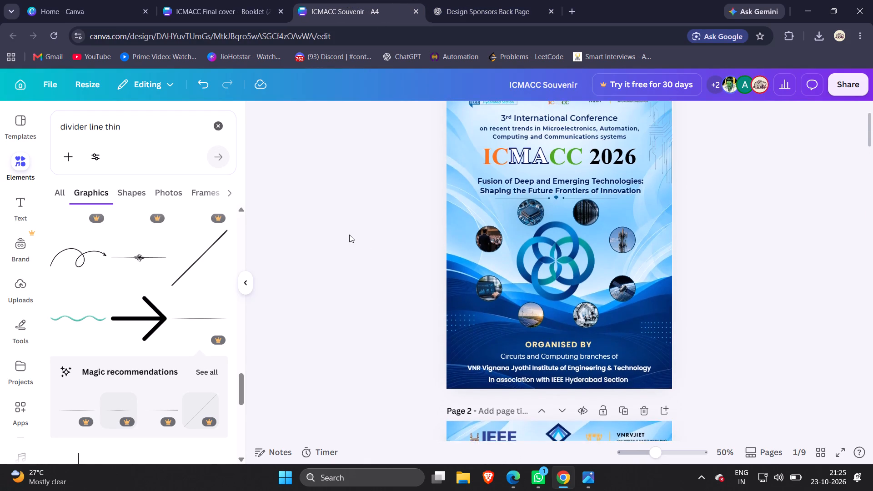
pyautogui.scroll(3, 349, 235)
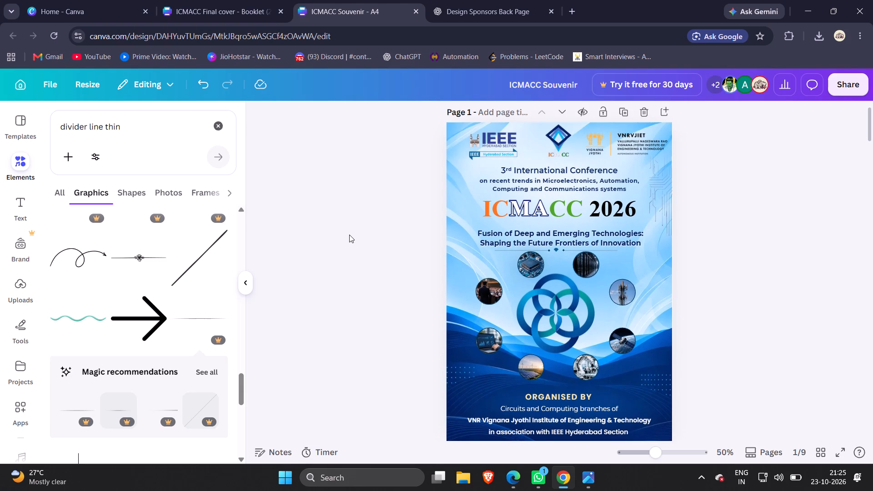
pyautogui.click(241, 3)
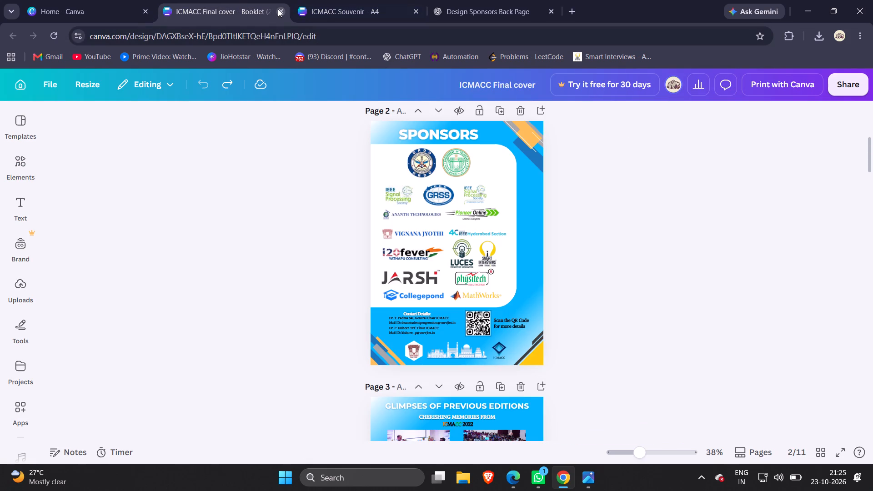
pyautogui.click(278, 9)
# Copy the thin divider line between date and location in the IEEE JNTU SSC 2026 design and paste it on the souvenir's page 4.
pyautogui.click(83, 0)
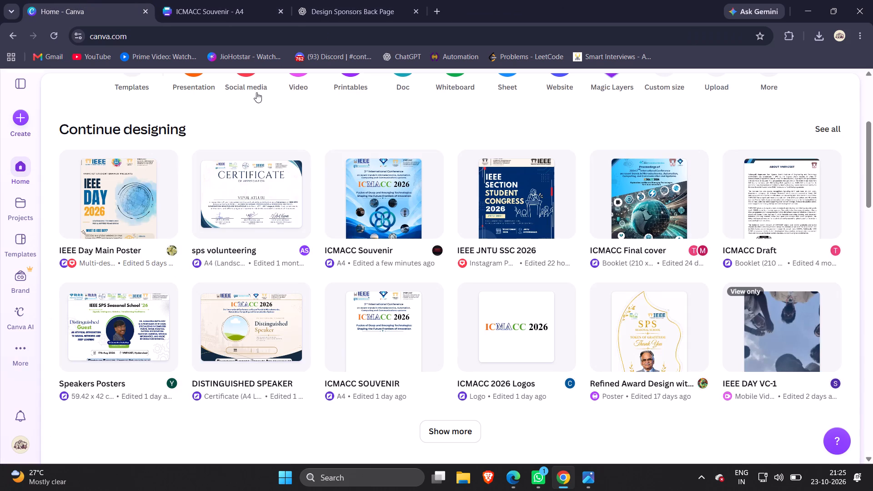
pyautogui.click(519, 199)
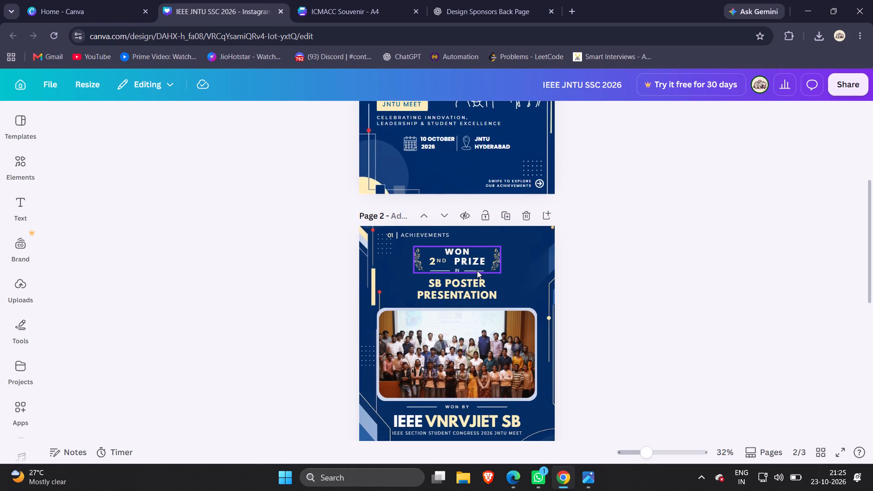
pyautogui.click(455, 144)
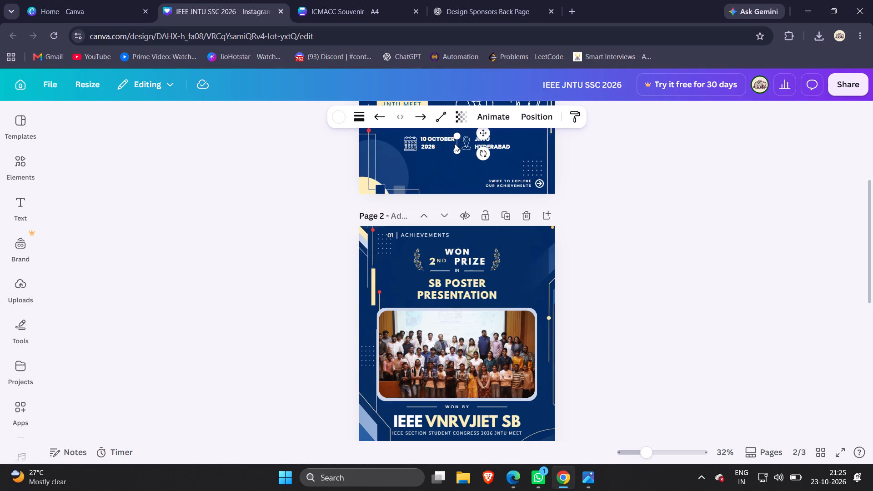
pyautogui.hotkey('ctrl', 'c')
pyautogui.click(374, 19)
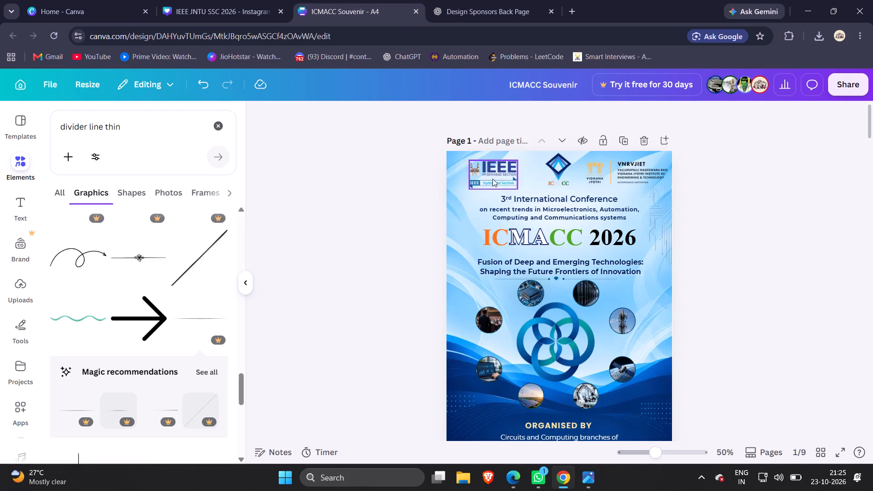
pyautogui.scroll(-11, 511, 297)
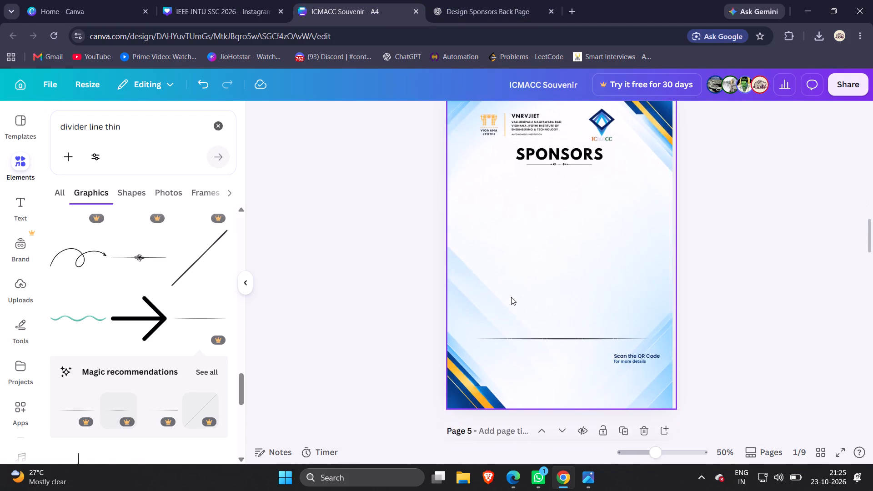
pyautogui.hotkey('ctrl', 'v')
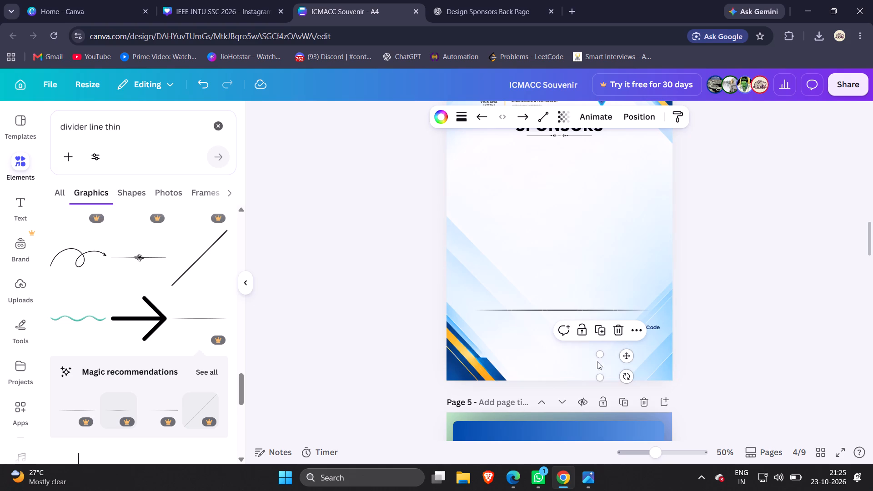
# Rotate the pasted white line to horizontal and recolour it dark blue from the colours in this design.
pyautogui.moveTo(625, 374); pyautogui.dragTo(627, 373)
pyautogui.moveTo(627, 373); pyautogui.dragTo(608, 291)
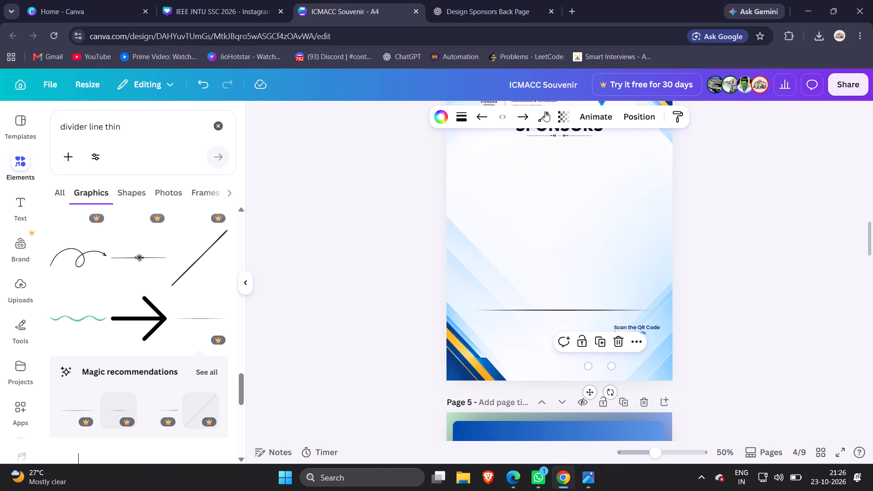
pyautogui.click(447, 120)
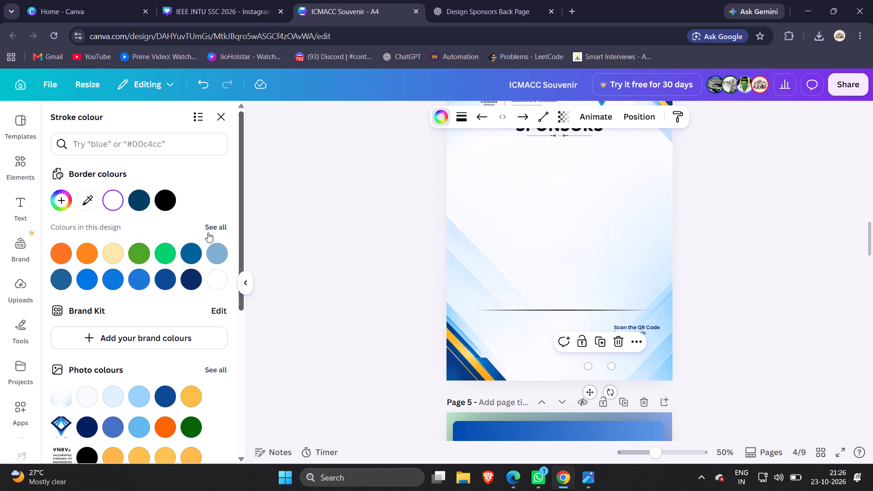
pyautogui.click(173, 279)
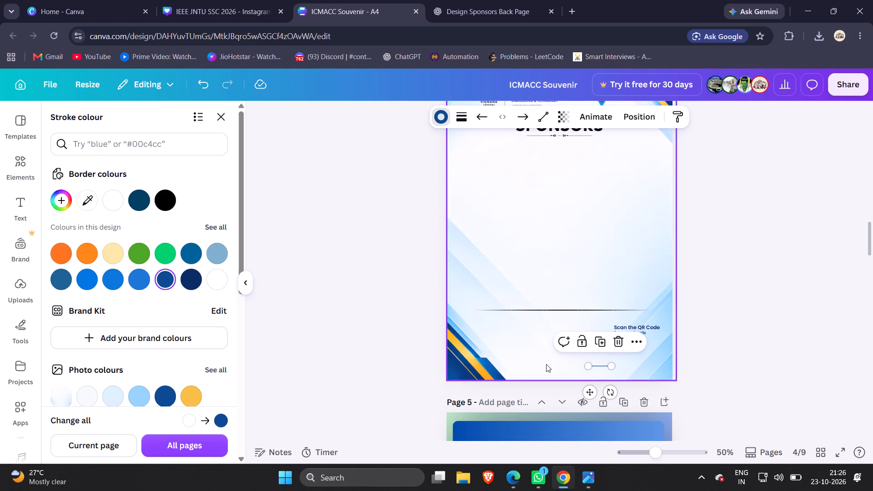
pyautogui.click(702, 363)
pyautogui.click(702, 363)
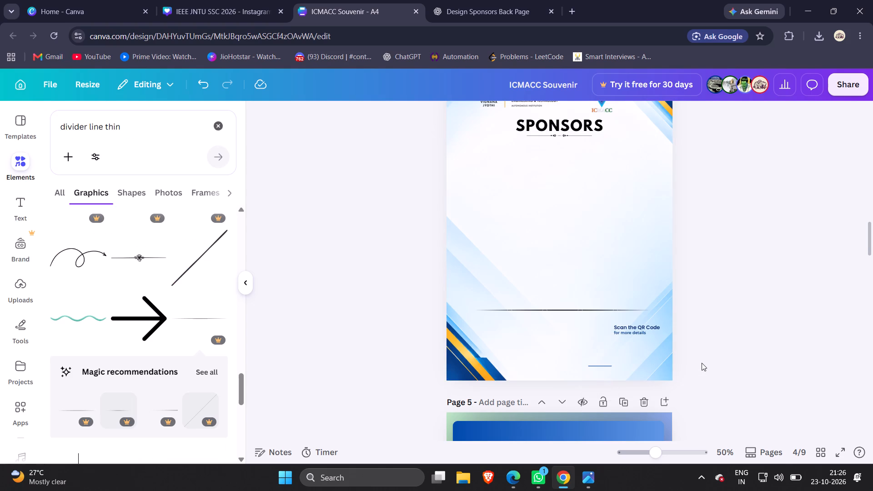
# Shorten the dark blue line to a length of about 0.9, keeping it horizontal.
pyautogui.click(600, 363)
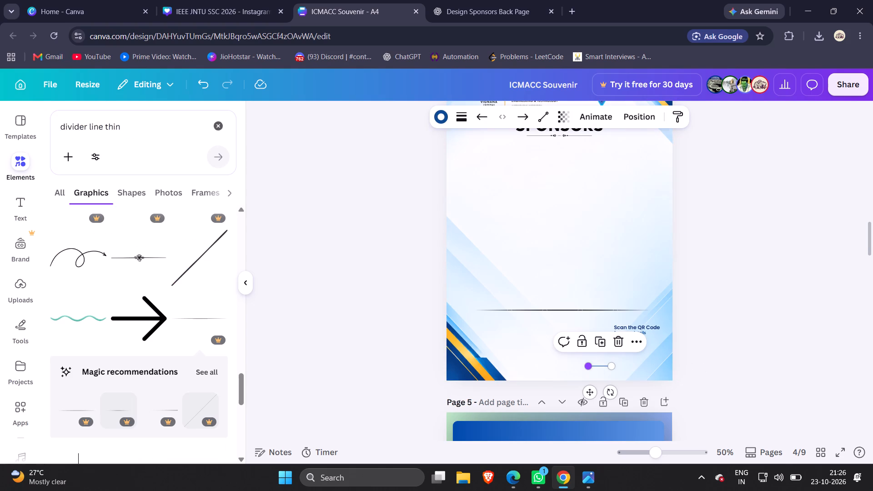
pyautogui.moveTo(589, 366); pyautogui.dragTo(599, 366)
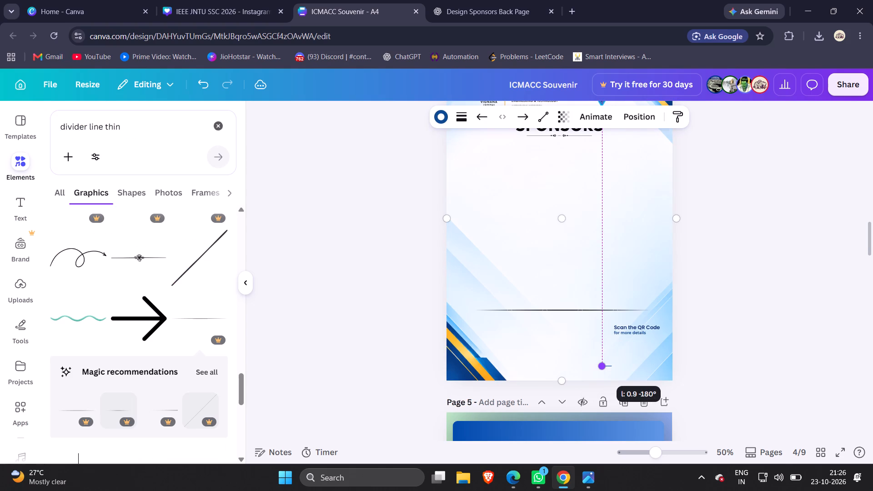
pyautogui.moveTo(599, 366); pyautogui.dragTo(603, 365)
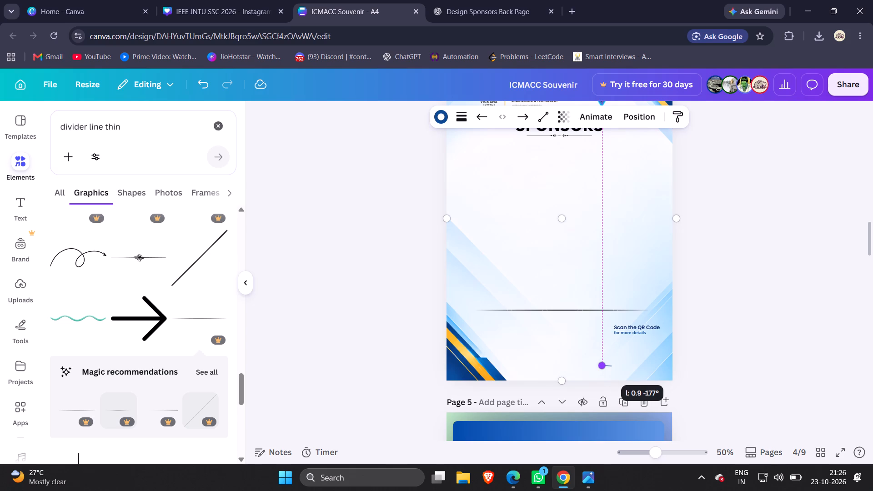
pyautogui.moveTo(603, 365); pyautogui.dragTo(603, 366)
pyautogui.moveTo(603, 366); pyautogui.dragTo(604, 366)
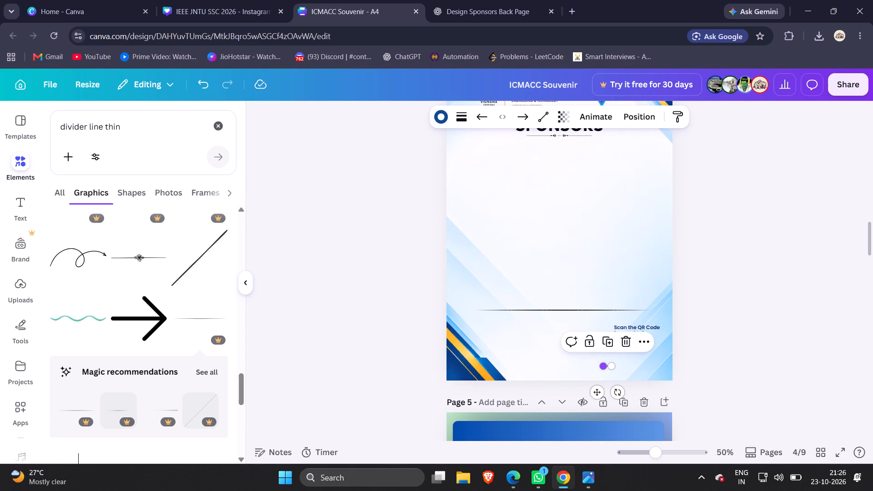
pyautogui.click(604, 368)
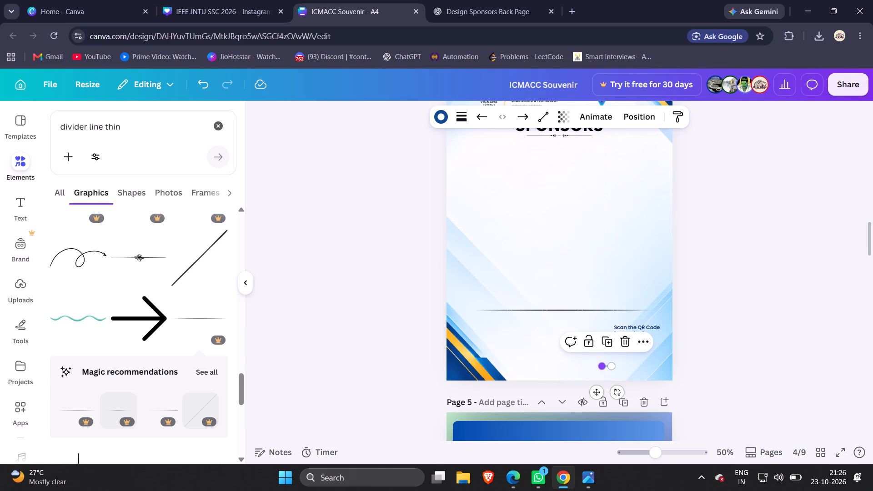
pyautogui.click(697, 368)
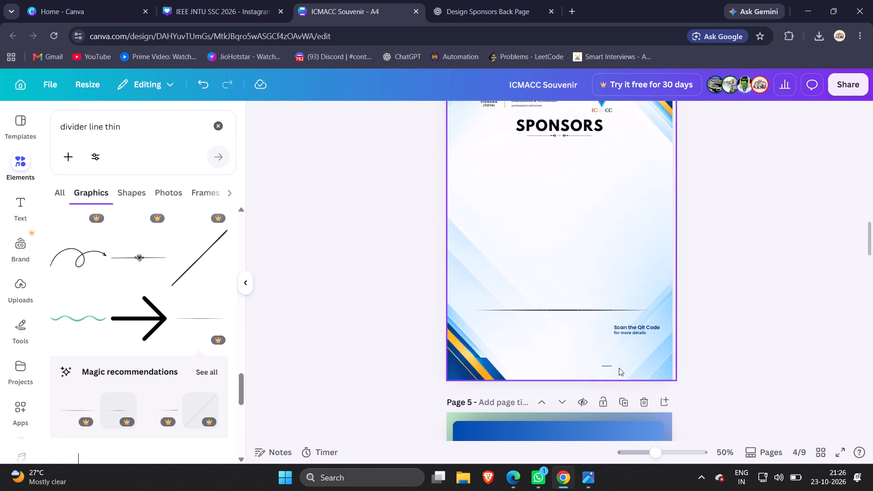
# Place the short blue line just beneath "for more details", aligned with the text's left edge.
pyautogui.click(607, 366)
pyautogui.moveTo(607, 366); pyautogui.dragTo(621, 344)
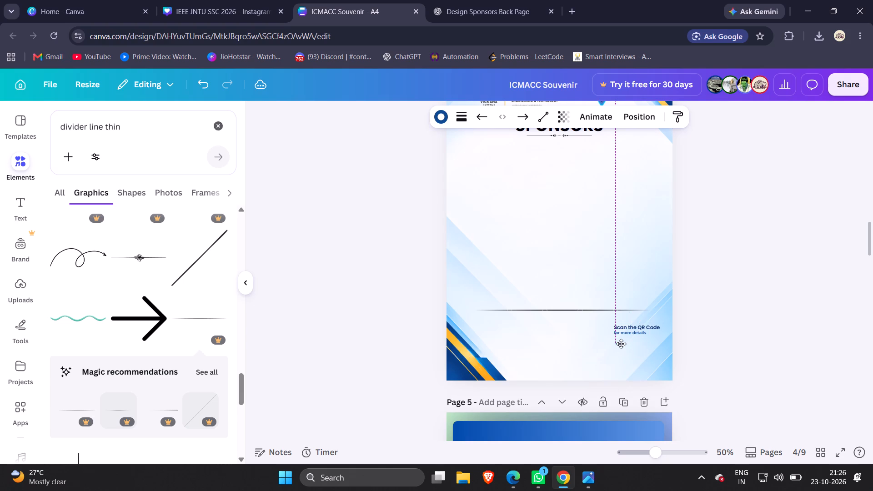
pyautogui.moveTo(621, 344); pyautogui.dragTo(618, 341)
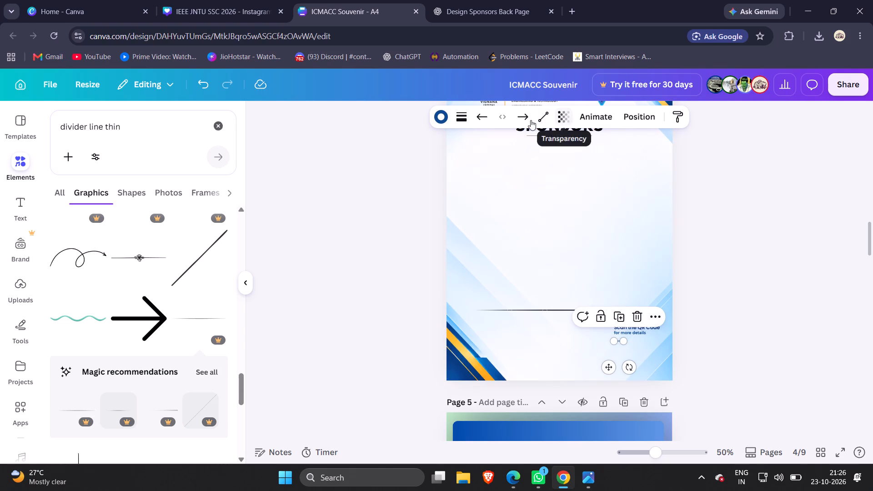
# Set the short blue line's stroke weight to 5.
pyautogui.click(464, 120)
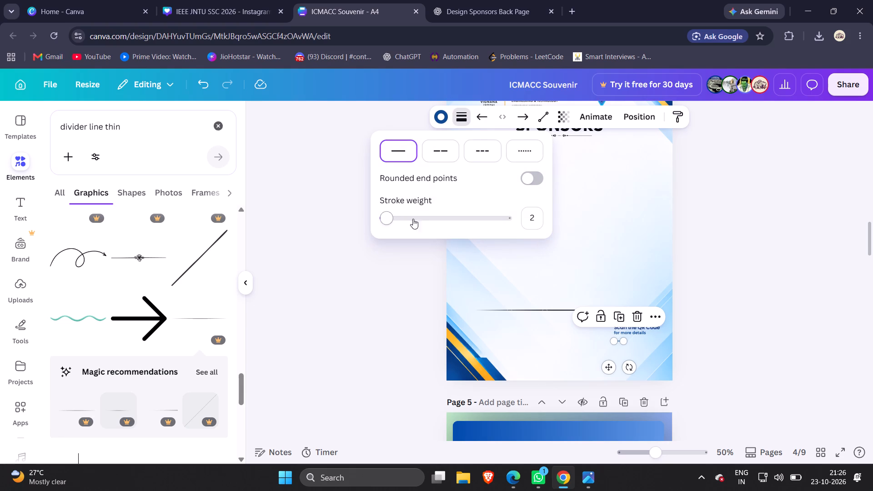
pyautogui.click(389, 216)
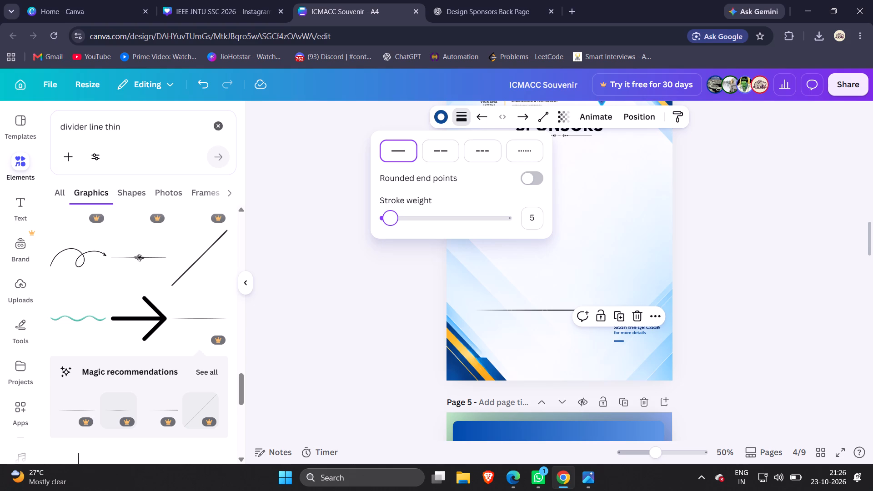
pyautogui.click(740, 360)
pyautogui.click(740, 360)
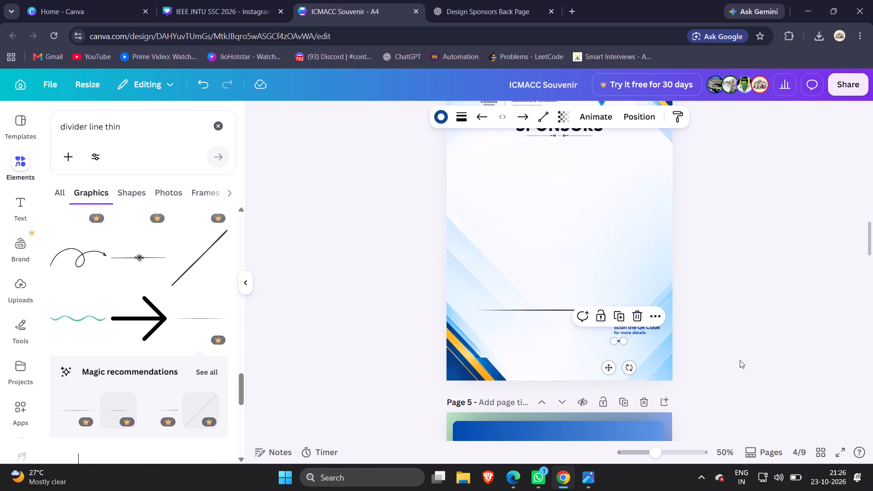
pyautogui.click(618, 342)
# Nudge the short blue line slightly upward so it sits closer beneath "for more details".
pyautogui.press('Up')
pyautogui.press('Up')
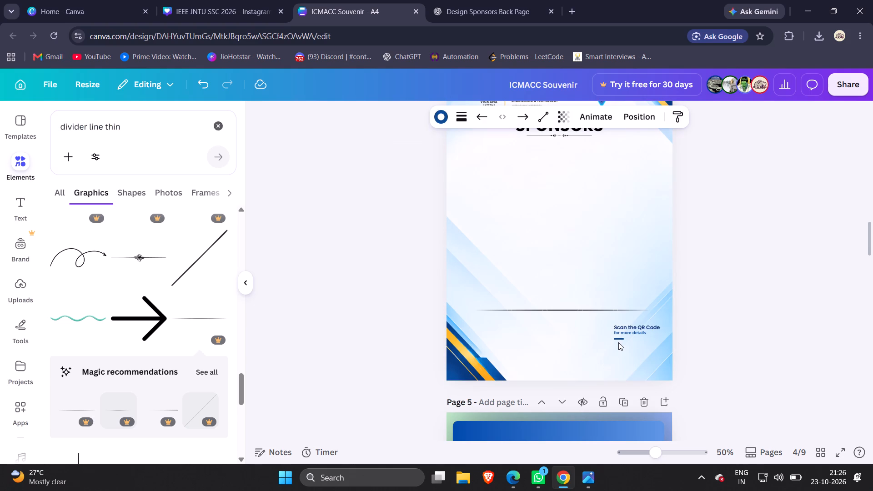
pyautogui.press('Right')
pyautogui.press('Left')
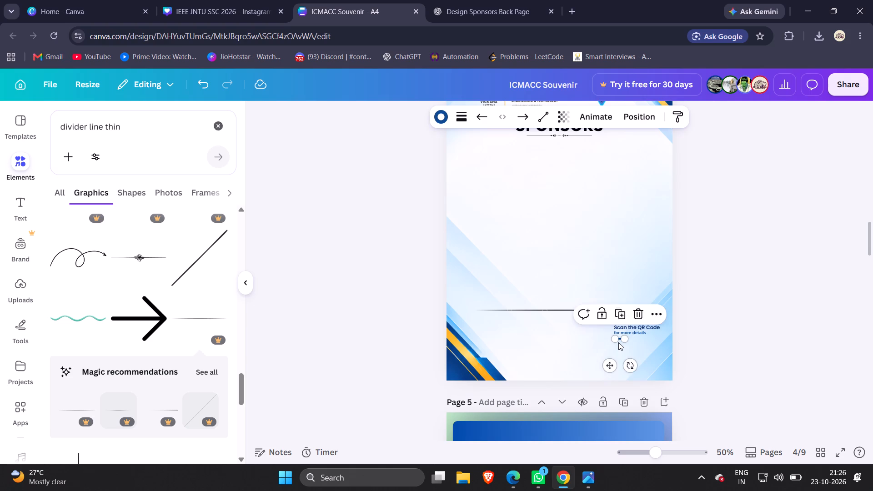
pyautogui.click(694, 331)
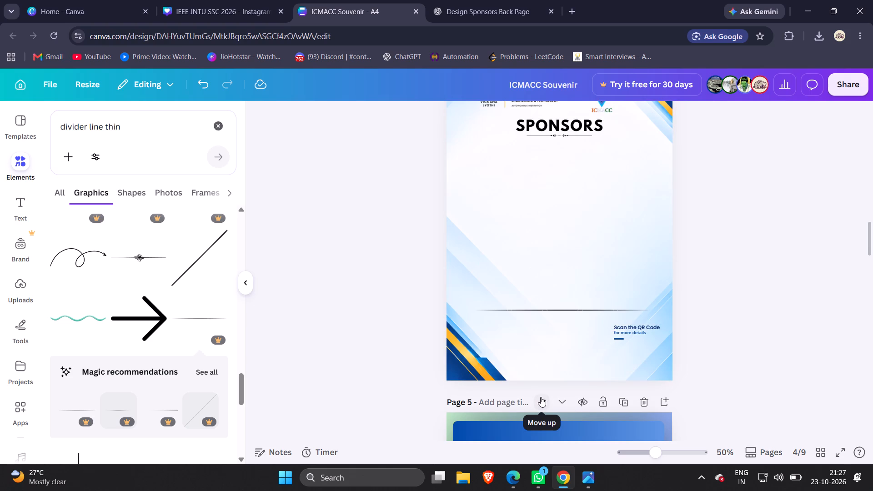
# Following the ChatGPT mock-up, paste the copied white vertical line on page 4 and place it beneath the footer divider's left end.
pyautogui.click(452, 15)
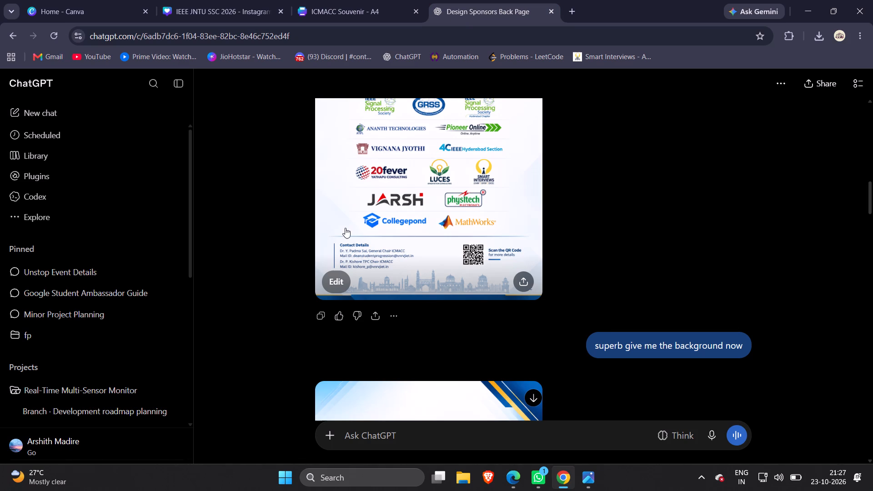
pyautogui.click(338, 2)
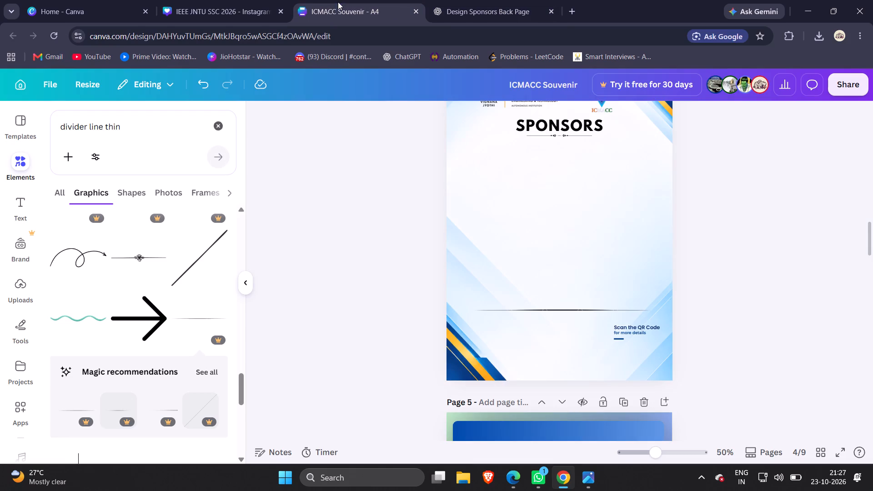
pyautogui.hotkey('ctrl', 'v')
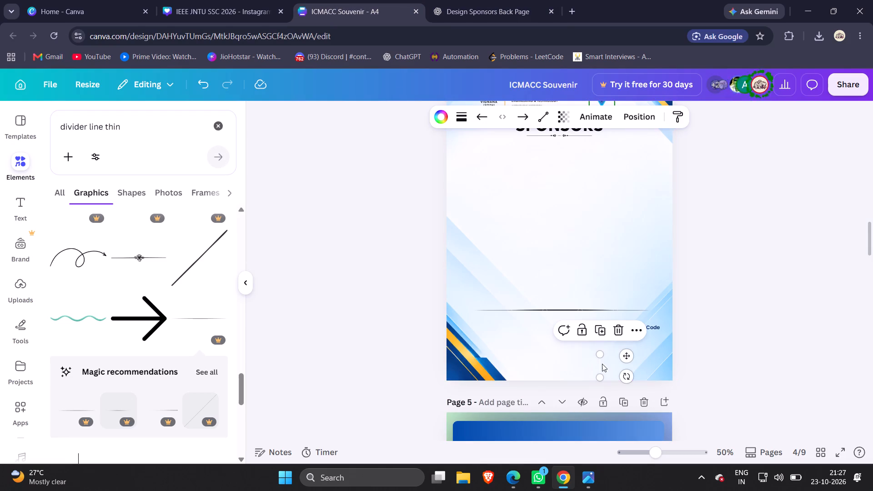
pyautogui.moveTo(600, 364); pyautogui.dragTo(484, 332)
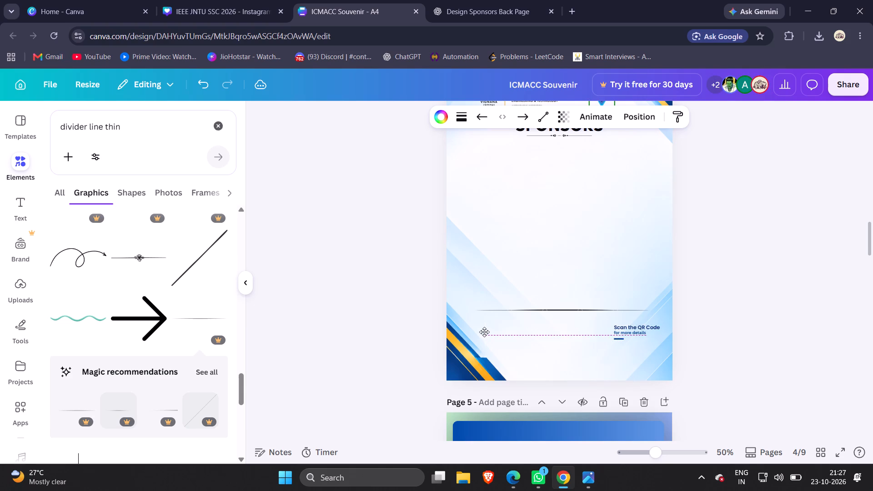
pyautogui.moveTo(484, 332); pyautogui.dragTo(482, 330)
pyautogui.moveTo(482, 330); pyautogui.dragTo(478, 327)
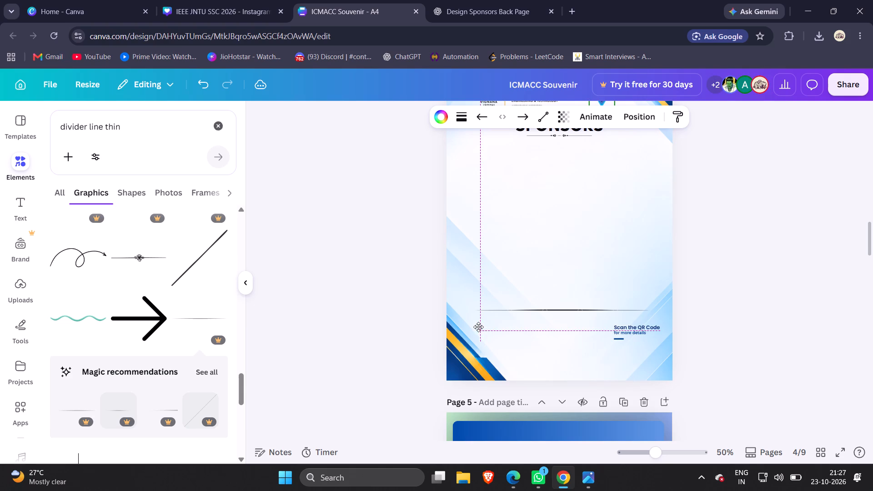
pyautogui.moveTo(478, 327); pyautogui.dragTo(478, 330)
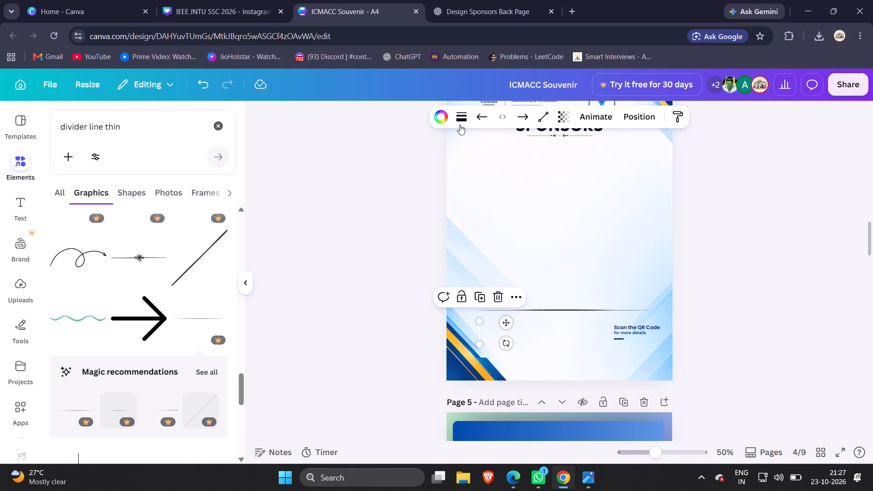
# Recolour the pasted vertical line dark navy from the colours in this design and set its stroke weight to 3.
pyautogui.click(444, 115)
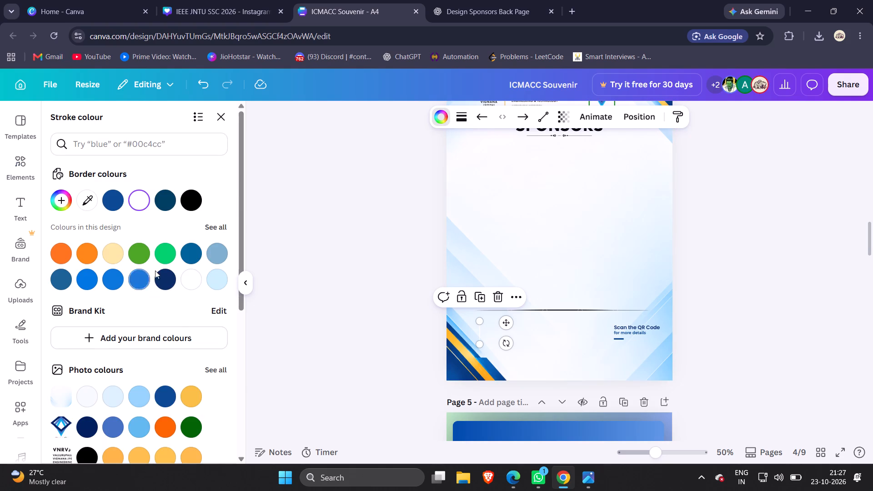
pyautogui.click(161, 279)
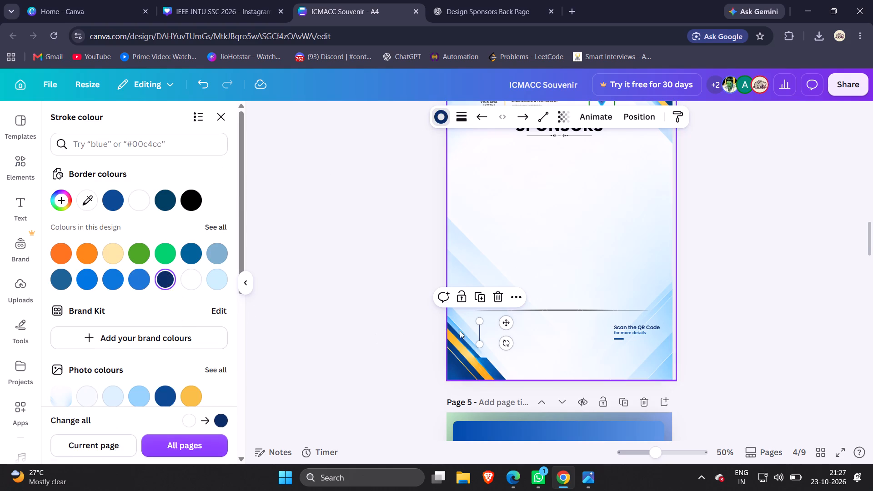
pyautogui.click(460, 121)
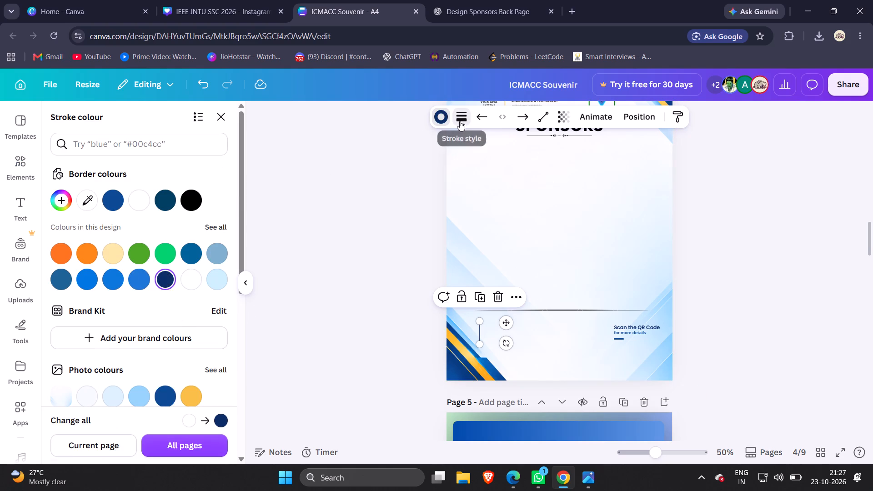
pyautogui.click(536, 215)
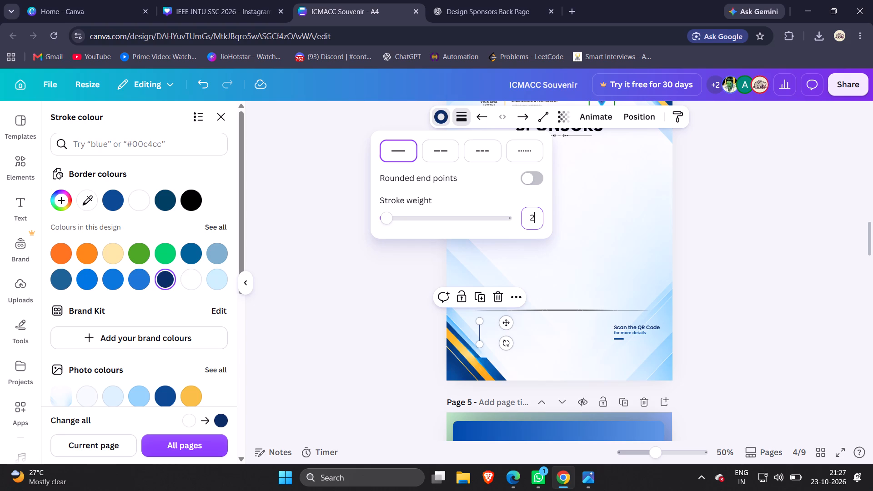
pyautogui.press('BackSpace')
pyautogui.press('3')
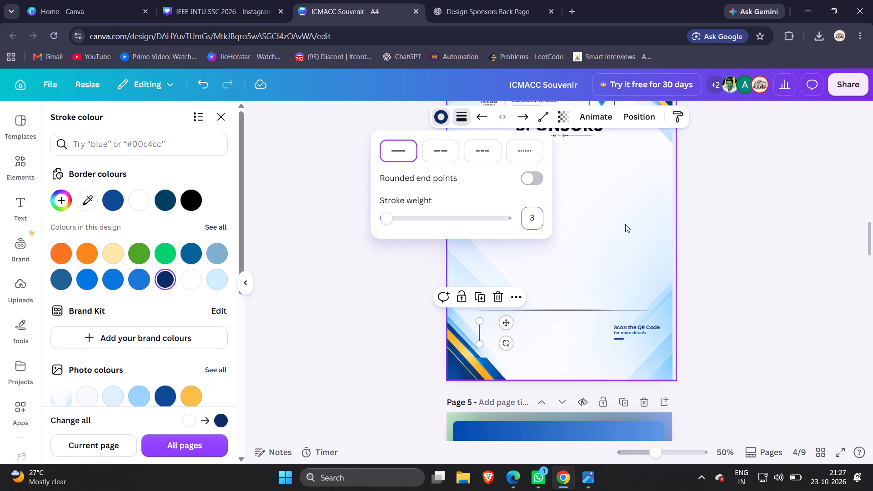
pyautogui.click(740, 266)
pyautogui.click(740, 266)
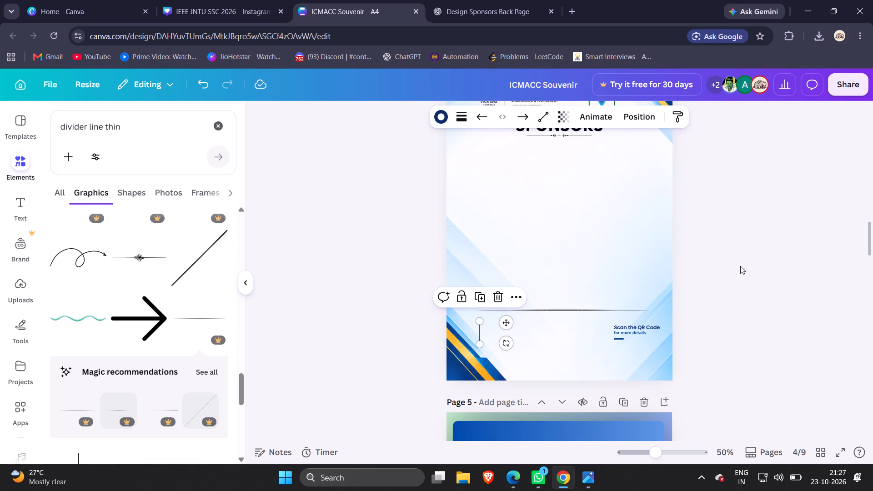
pyautogui.click(740, 266)
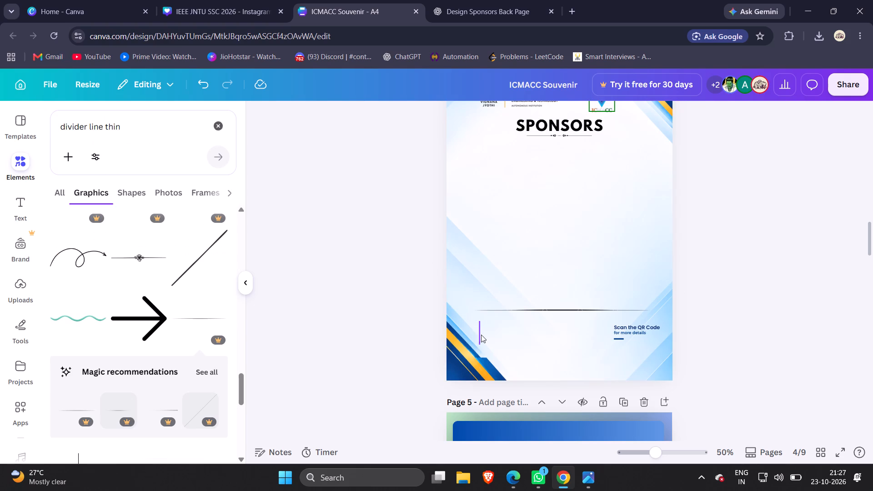
# Lengthen the navy vertical line downward and shift it slightly up and right, just below the footer divider's left end.
pyautogui.click(482, 335)
pyautogui.moveTo(481, 344); pyautogui.dragTo(481, 346)
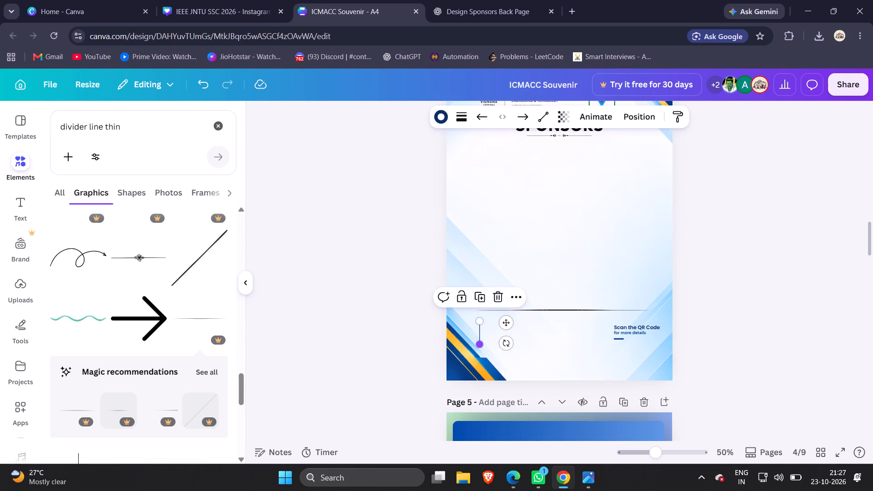
pyautogui.moveTo(481, 346); pyautogui.dragTo(481, 351)
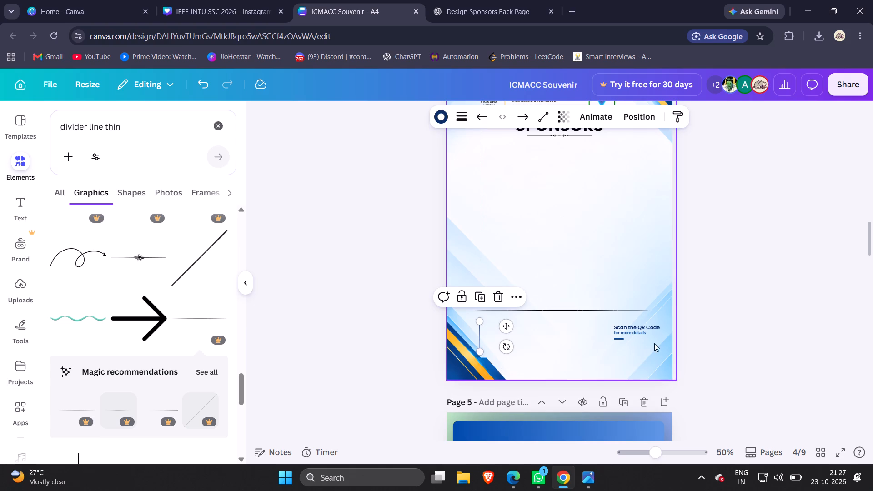
pyautogui.click(717, 335)
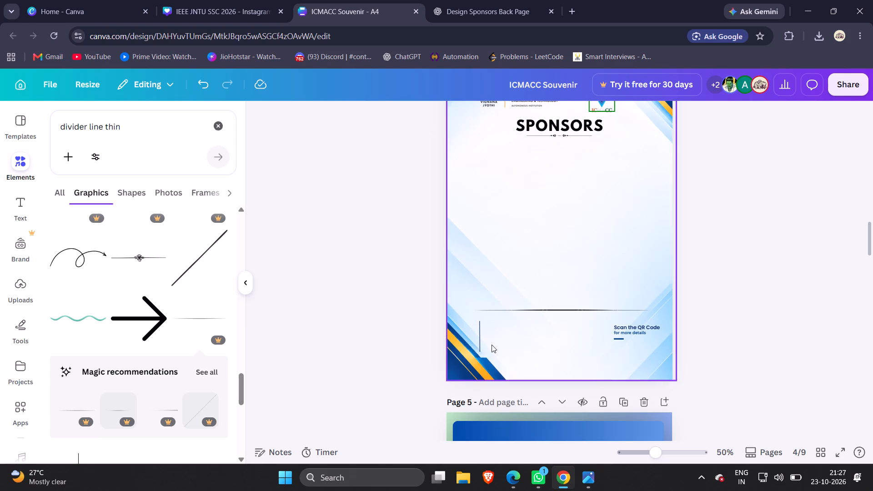
pyautogui.click(478, 335)
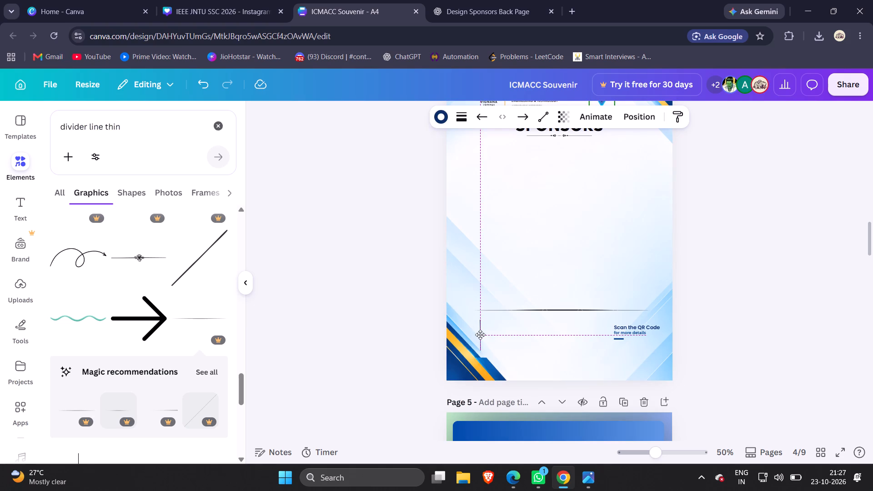
pyautogui.click(705, 341)
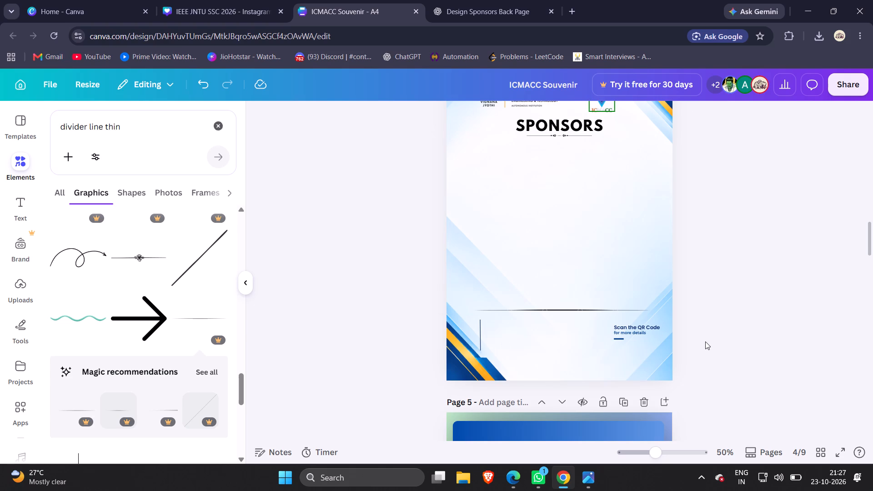
# After checking the mock-up, duplicate the "Scan the QR Code" text and place the copy just right of the vertical line, near its top.
pyautogui.click(471, 0)
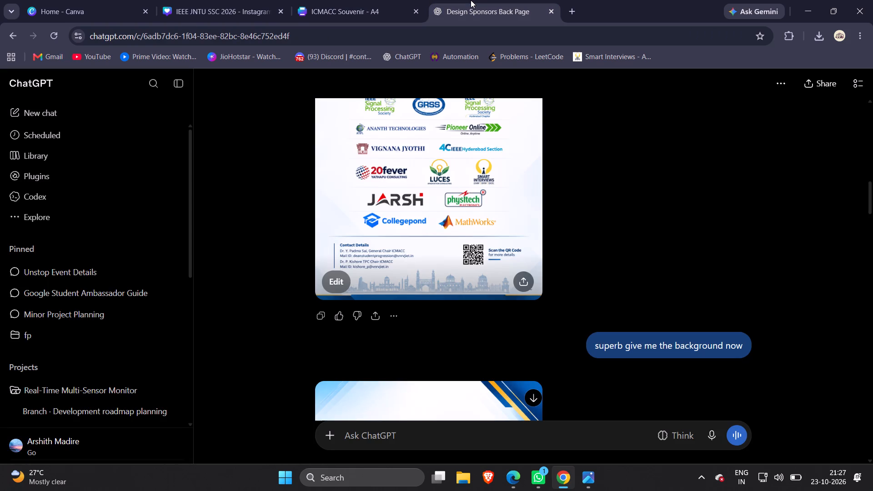
pyautogui.click(342, 5)
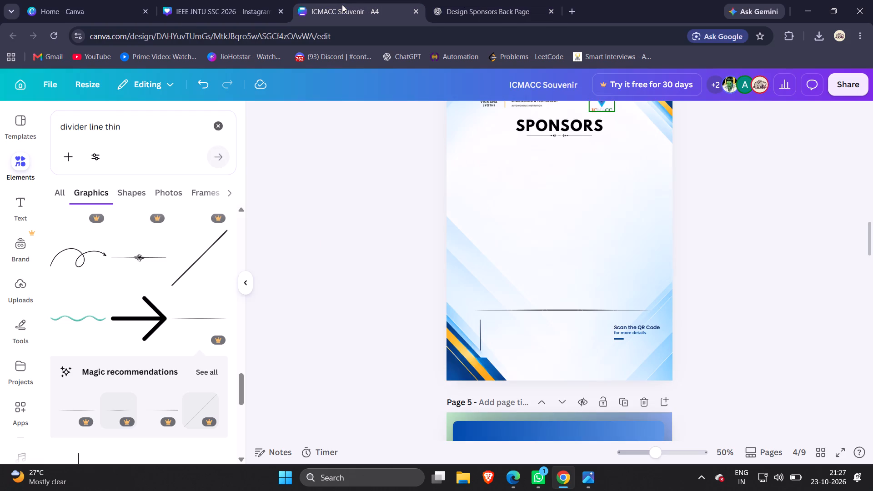
pyautogui.click(637, 324)
pyautogui.hotkey('ctrl', 'c')
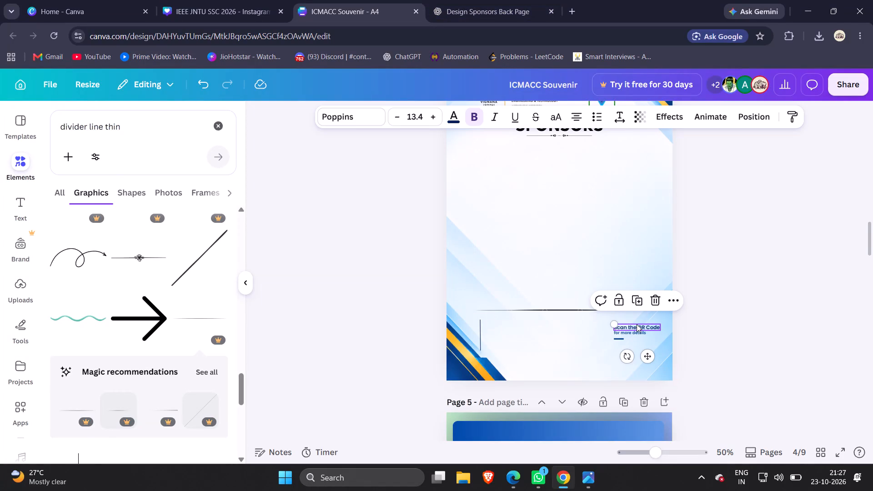
pyautogui.hotkey('ctrl', 'v')
pyautogui.moveTo(652, 332); pyautogui.dragTo(579, 326)
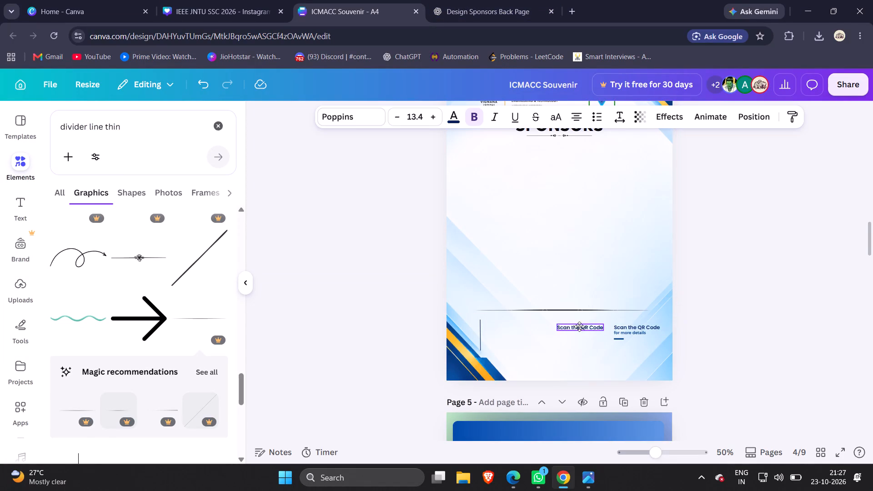
pyautogui.moveTo(579, 326); pyautogui.dragTo(519, 325)
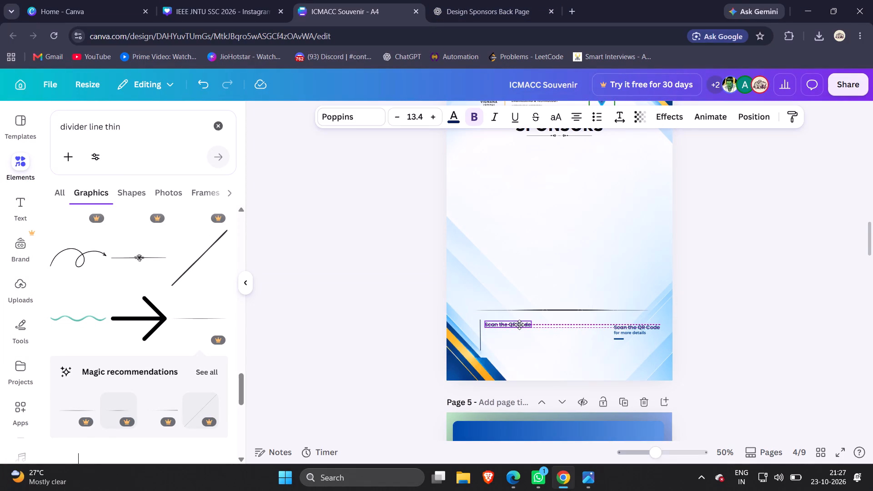
pyautogui.moveTo(519, 325); pyautogui.dragTo(518, 324)
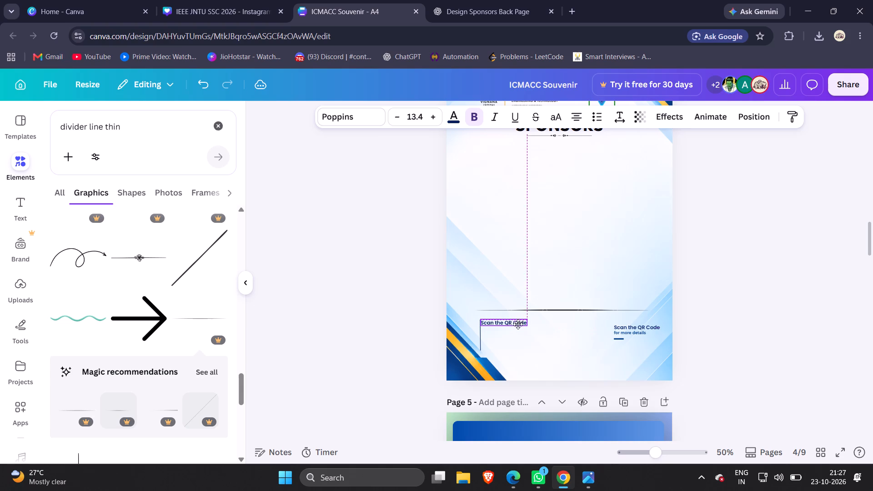
pyautogui.moveTo(518, 324); pyautogui.dragTo(519, 324)
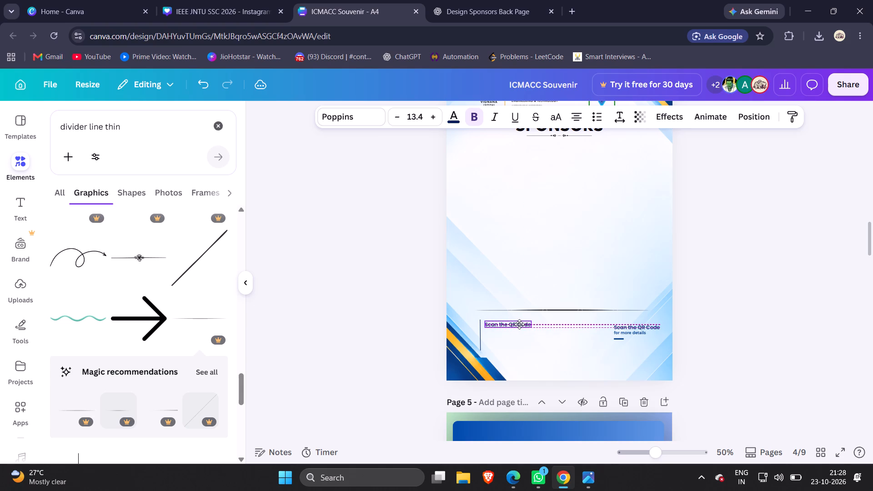
pyautogui.moveTo(519, 324); pyautogui.dragTo(518, 324)
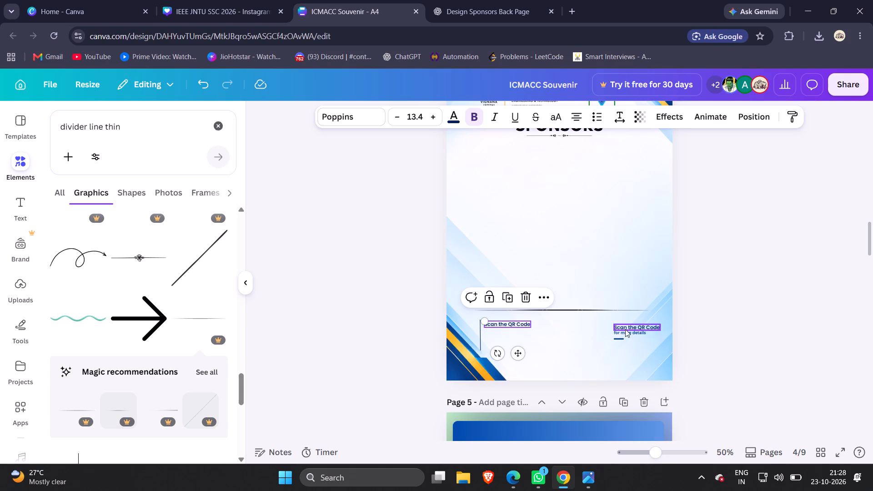
# Nudge the original "Scan the QR Code" text on page 4 slightly upward, closer to the footer divider.
pyautogui.click(625, 329)
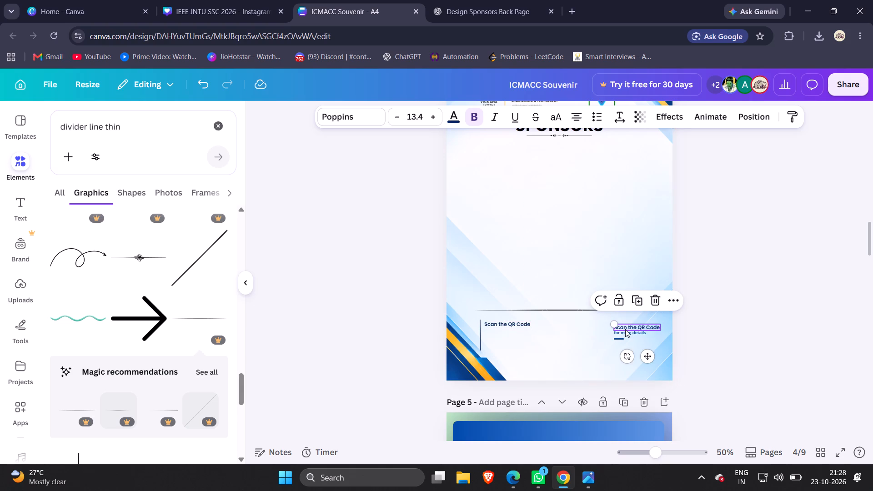
pyautogui.press('Up')
pyautogui.press('Up')
pyautogui.press('Up')
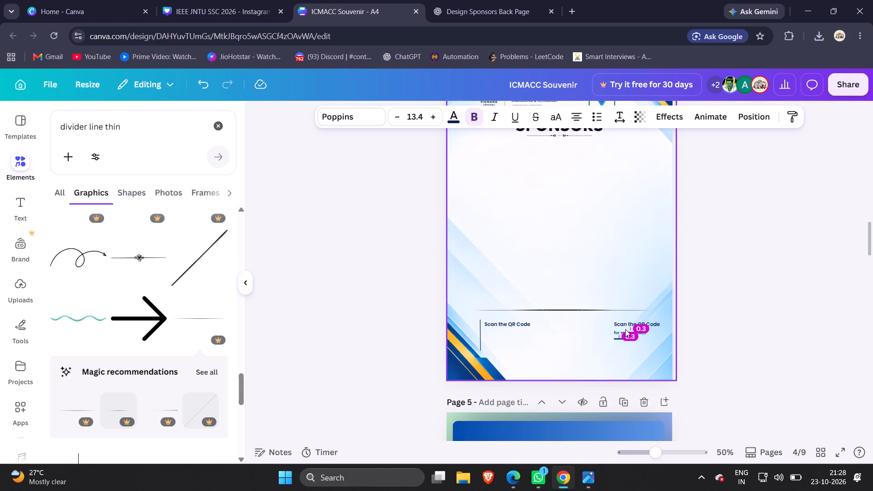
pyautogui.press('Up')
pyautogui.press('Down')
pyautogui.press('Down')
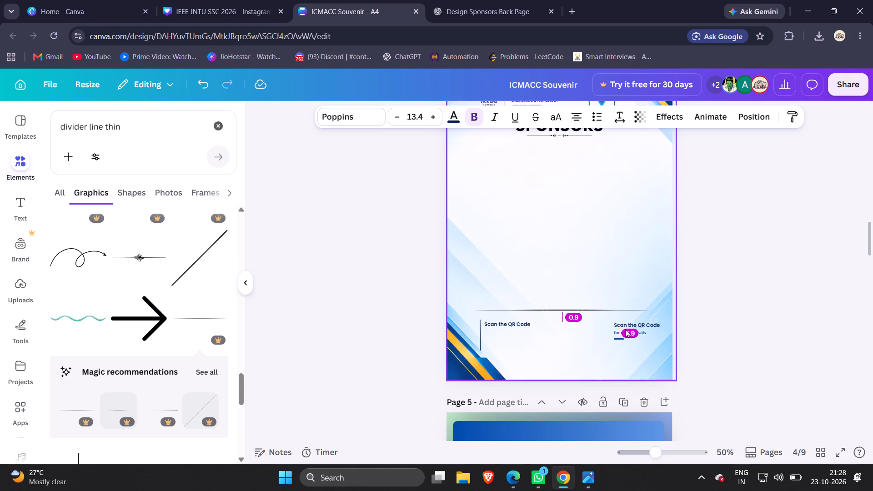
pyautogui.press('Down')
pyautogui.press('Up')
pyautogui.press('Up')
pyautogui.press('Down')
# Nudge the "for more details" text slightly upward, closer beneath the "Scan the QR Code" line.
pyautogui.click(641, 334)
pyautogui.press('Up')
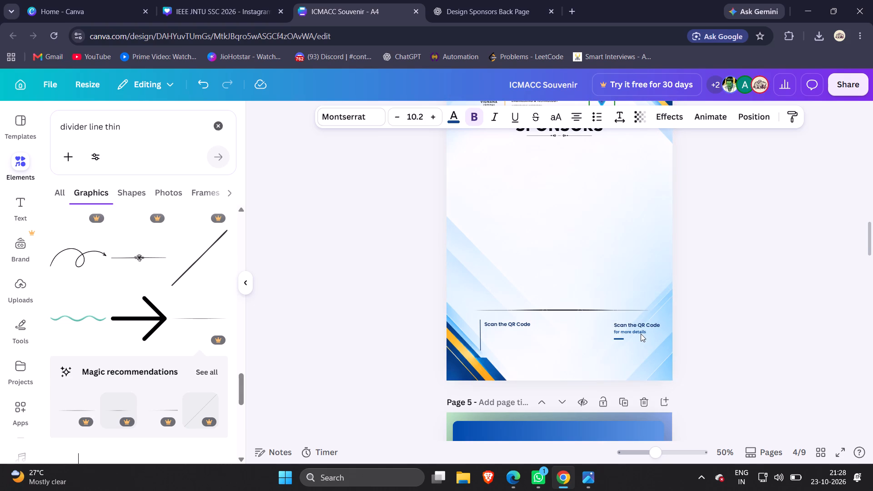
pyautogui.press('Up')
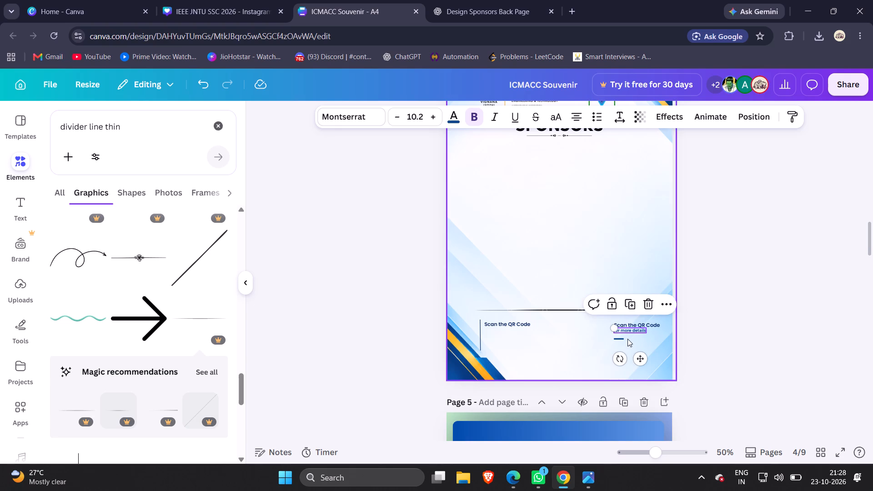
# Move the short blue accent line up to just beneath "for more details", keeping it aligned with the text's left edge.
pyautogui.click(620, 338)
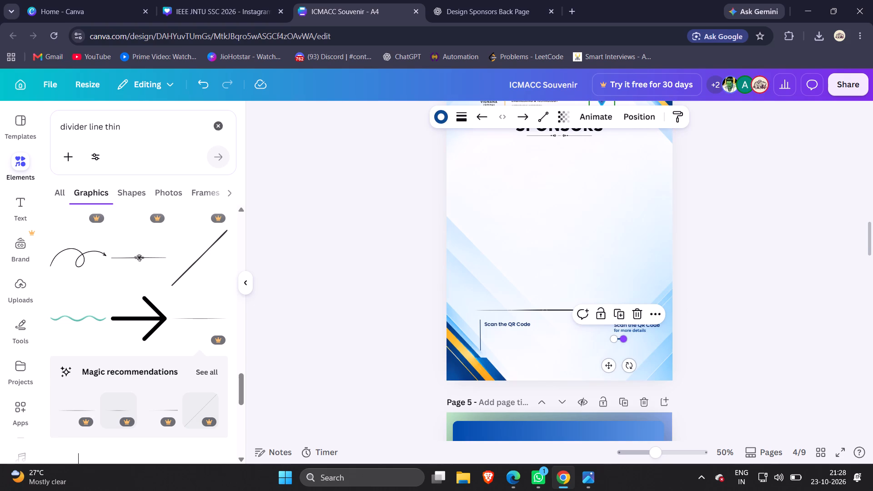
pyautogui.click(693, 327)
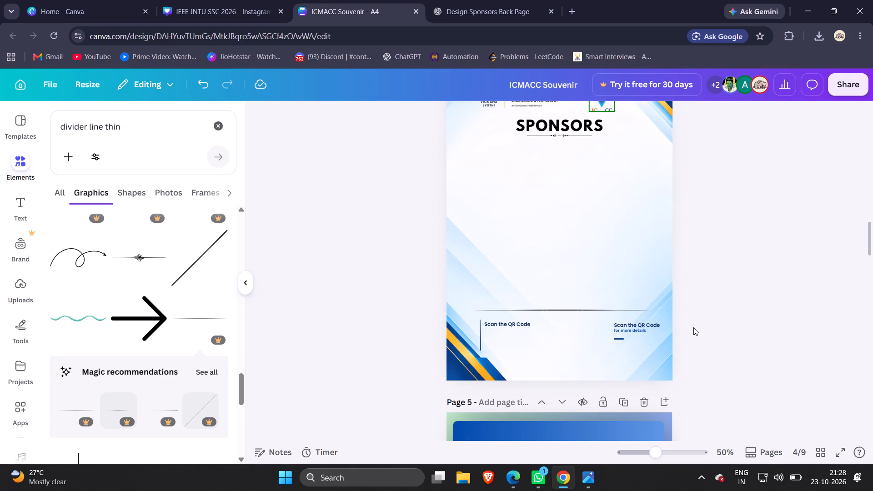
pyautogui.click(616, 337)
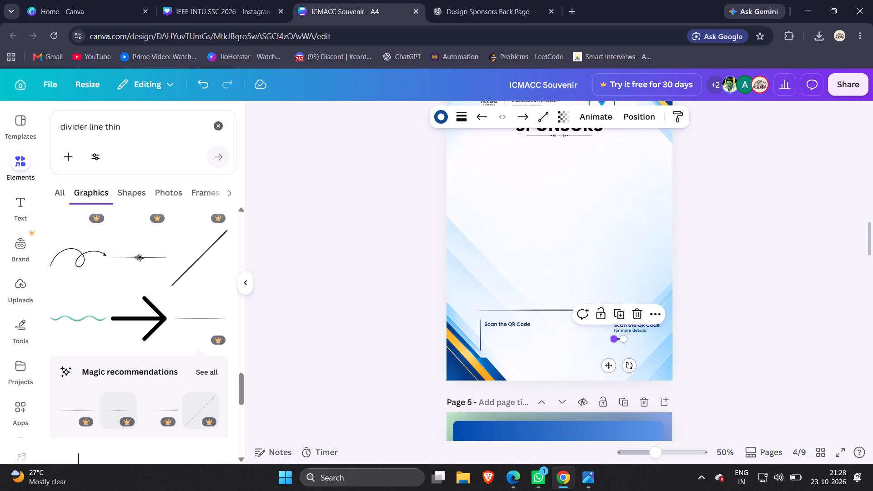
pyautogui.press('Up')
pyautogui.press('Up')
pyautogui.press('Up')
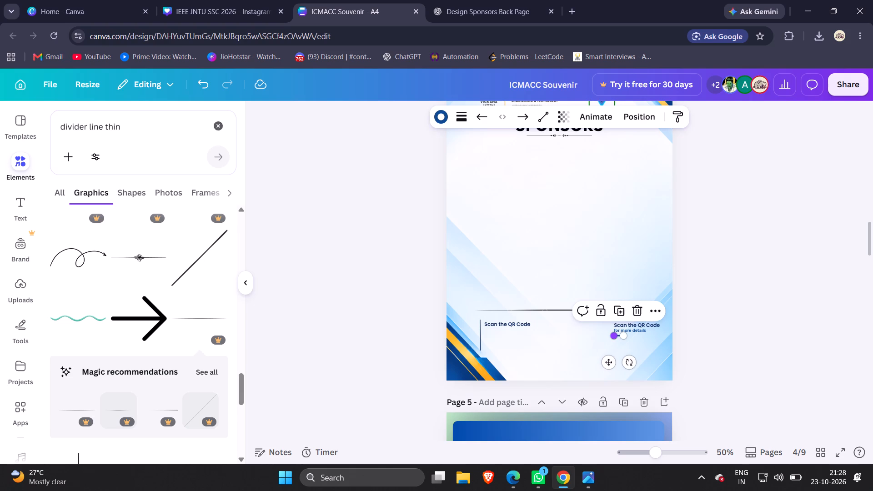
pyautogui.press('Up')
pyautogui.press('Down')
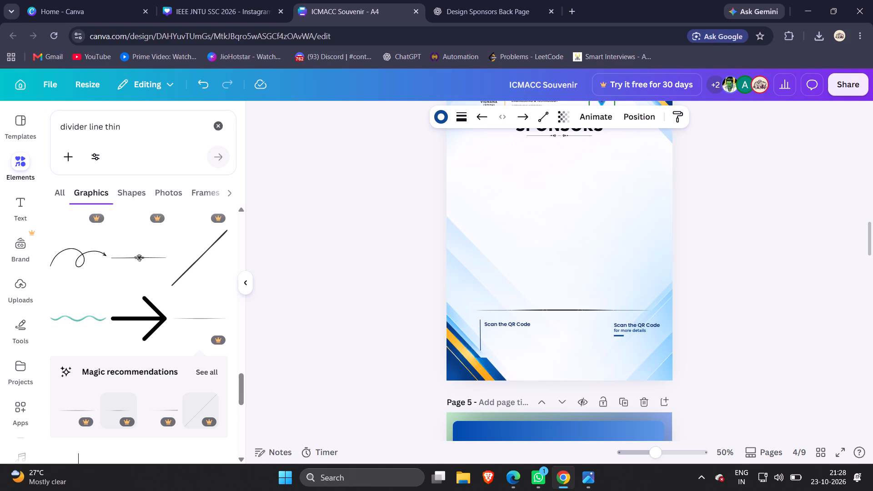
pyautogui.press('Left')
pyautogui.press('Down')
pyautogui.press('Right')
pyautogui.press('Up')
# Replace the wording of the duplicated "Scan the QR Code" text beside the vertical line with "Contact Details".
pyautogui.click(524, 323)
pyautogui.click(524, 323)
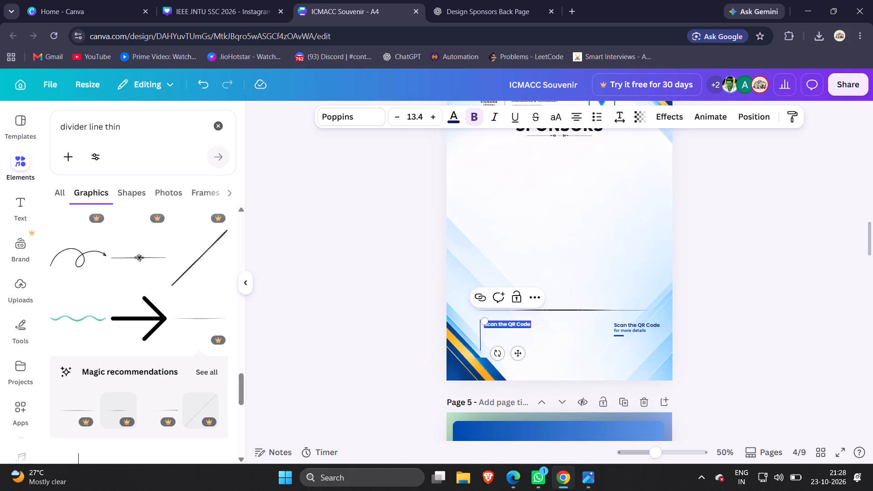
pyautogui.press('BackSpace')
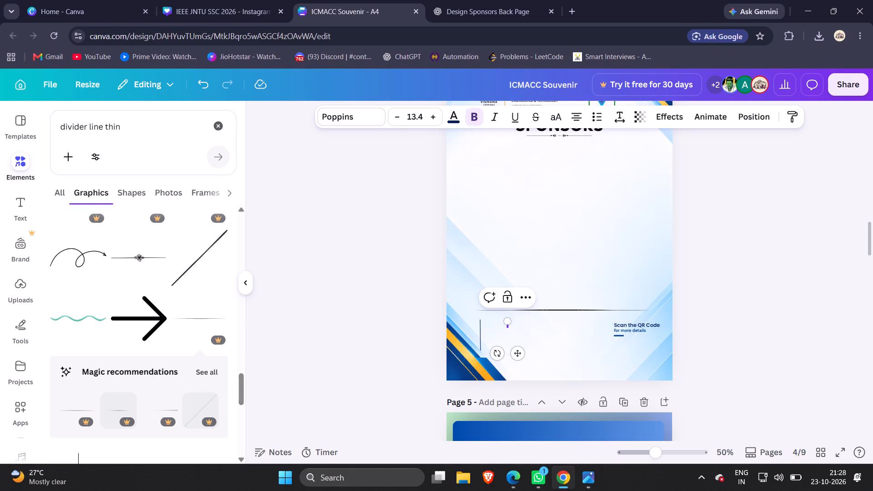
pyautogui.press('c')
pyautogui.press('BackSpace')
pyautogui.write('tails')
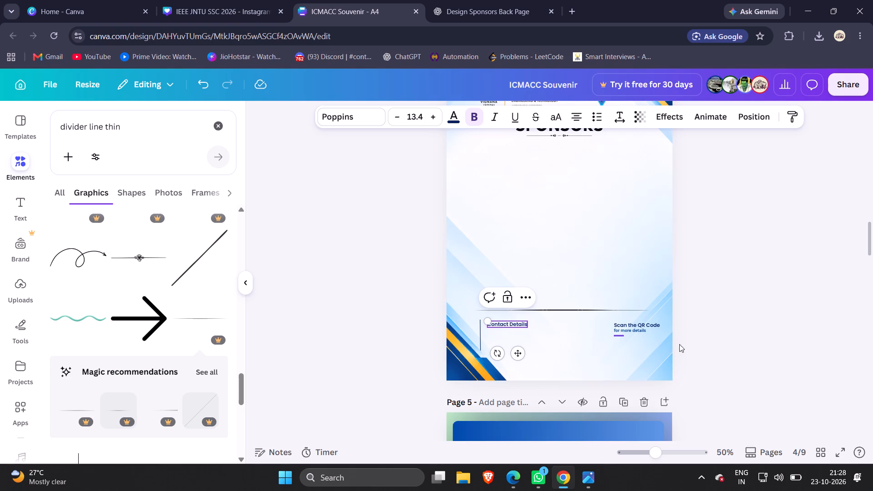
pyautogui.click(706, 331)
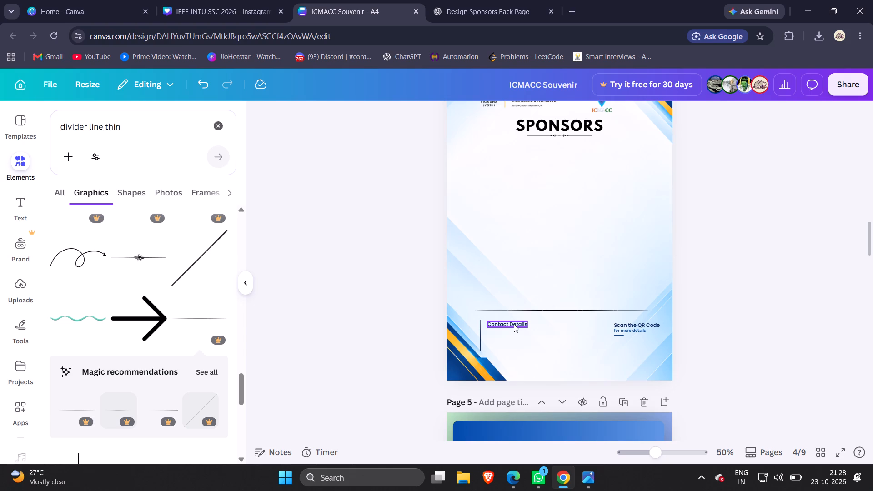
# Nudge the "Contact Details" text left toward the navy vertical line and slightly upward.
pyautogui.click(514, 324)
pyautogui.press('Left')
pyautogui.press('Left')
pyautogui.press('Left')
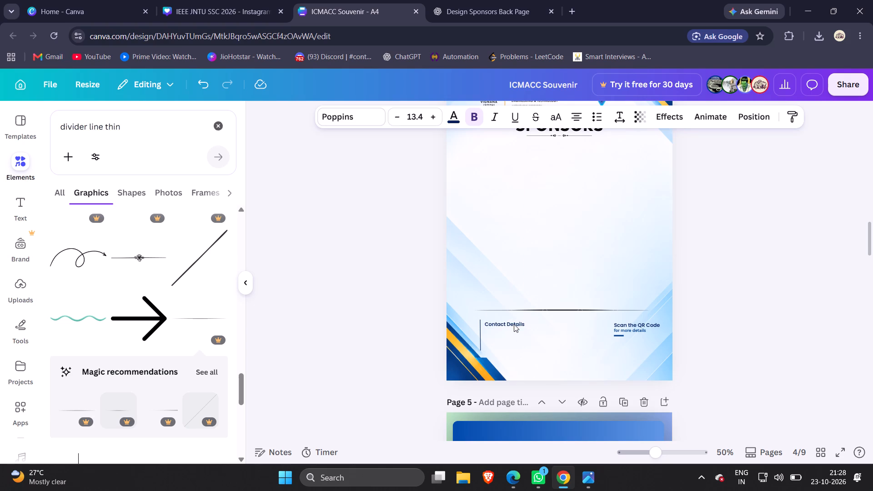
pyautogui.press('Left')
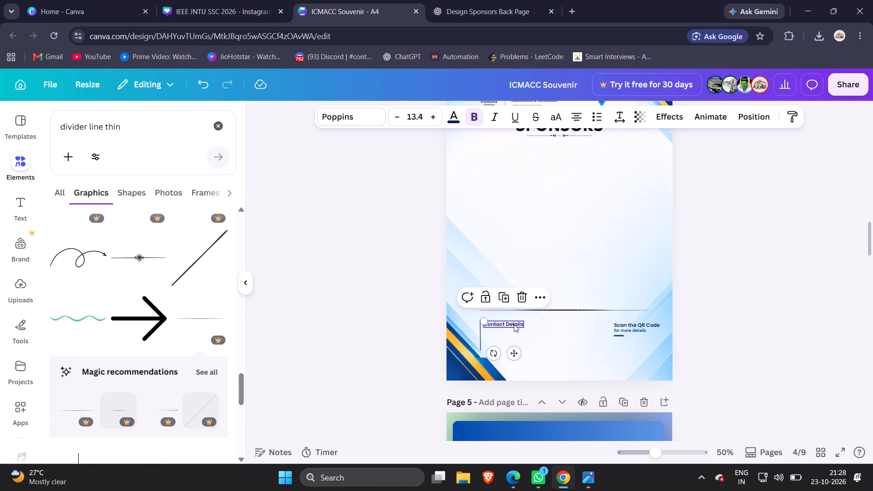
pyautogui.press('Up')
pyautogui.press('Up')
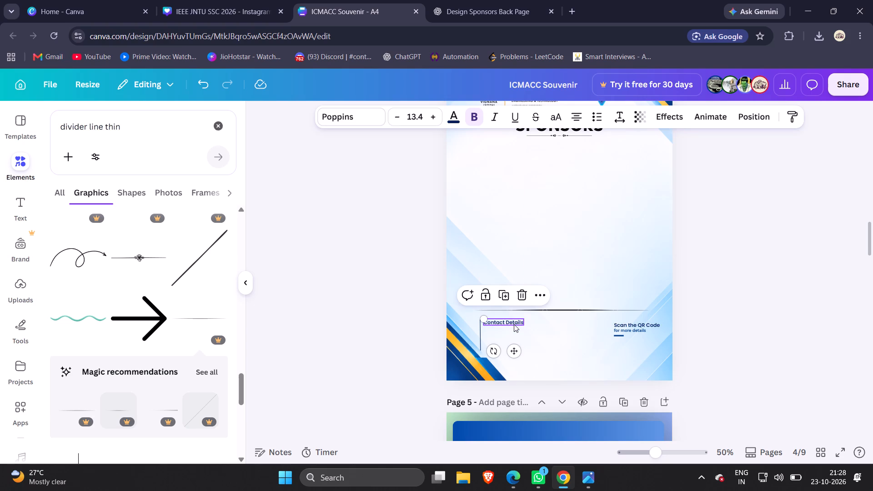
pyautogui.press('Down')
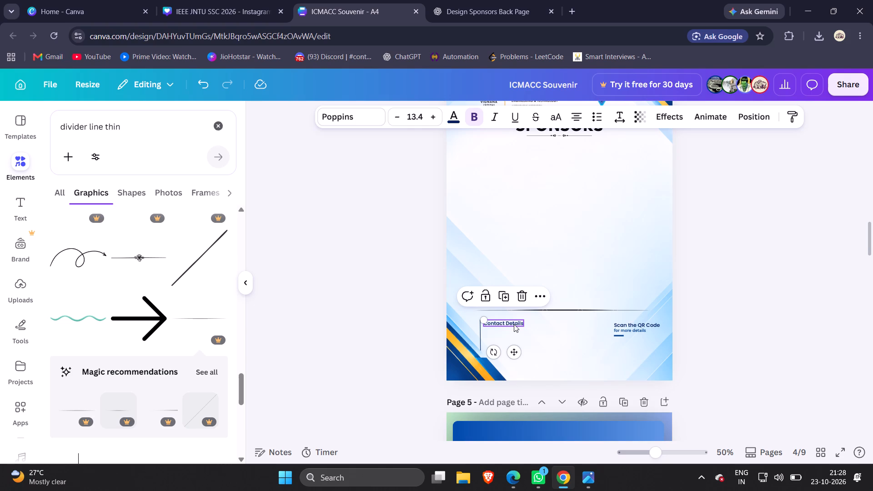
# Nudge the navy vertical line slightly down so its top lines up with the "Contact Details" text.
pyautogui.click(480, 339)
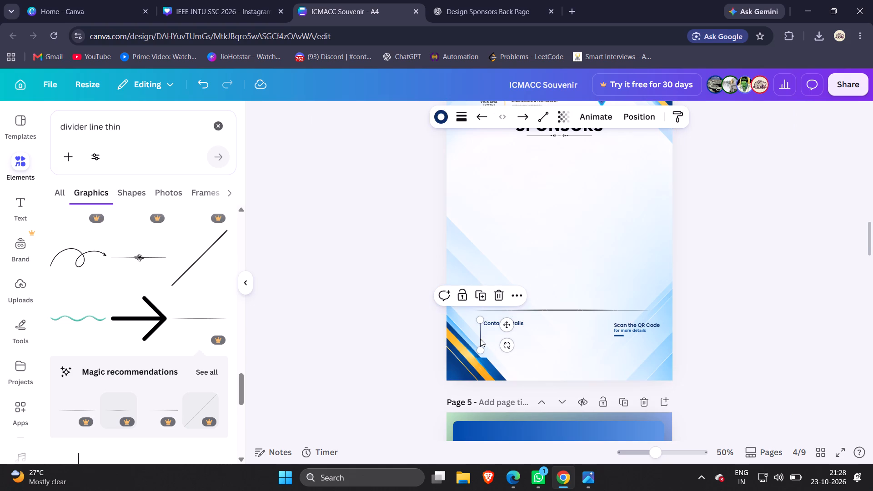
pyautogui.press('Down')
pyautogui.press('Down')
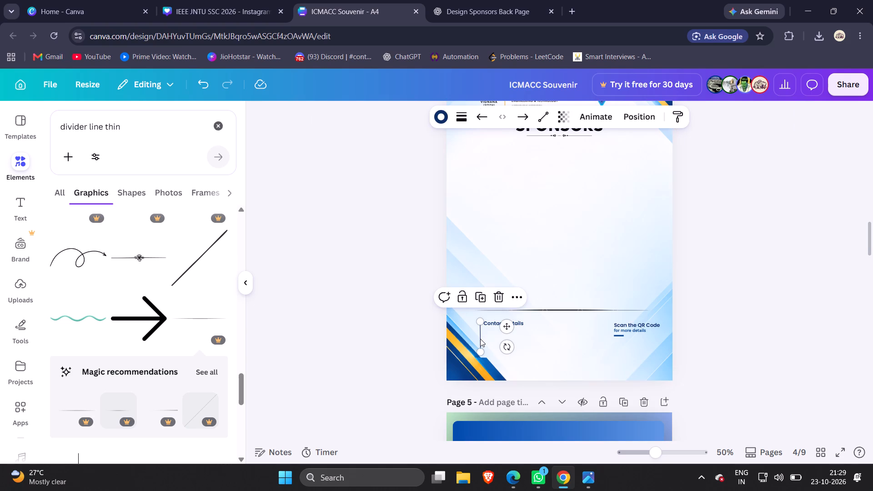
pyautogui.click(719, 326)
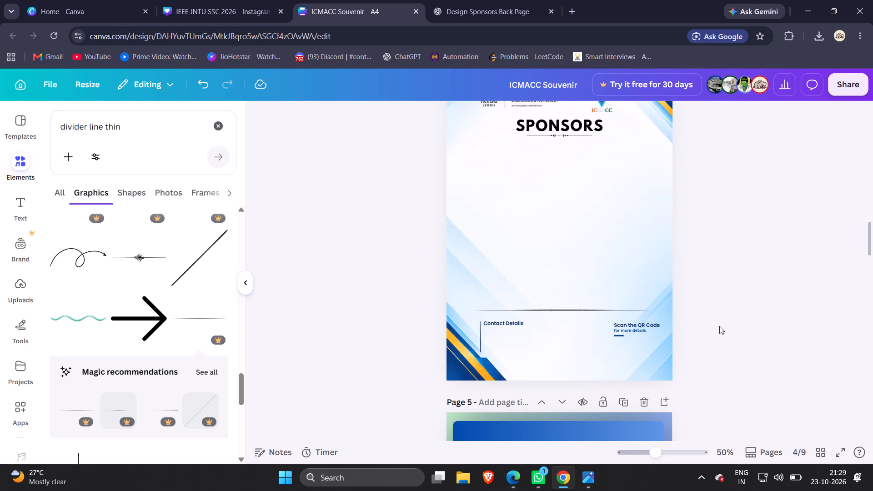
# Look over the page 4 sponsors layout and the souvenir's neighbouring pages, ending back on page 4.
pyautogui.scroll(1, 719, 326)
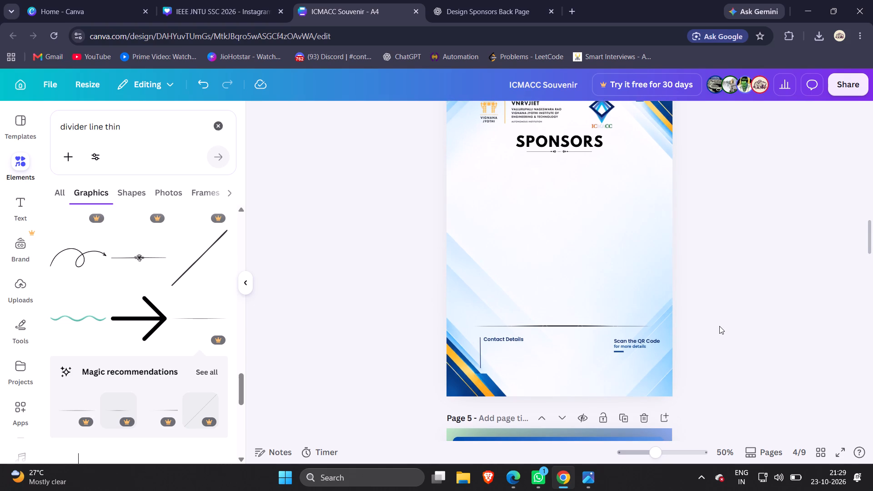
pyautogui.scroll(1, 719, 326)
pyautogui.scroll(-3, 814, 326)
pyautogui.scroll(2, 814, 326)
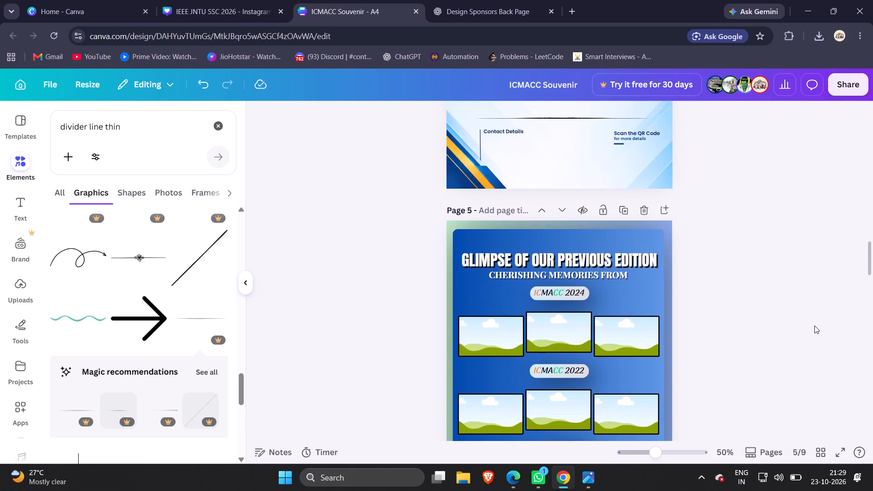
pyautogui.scroll(5, 814, 326)
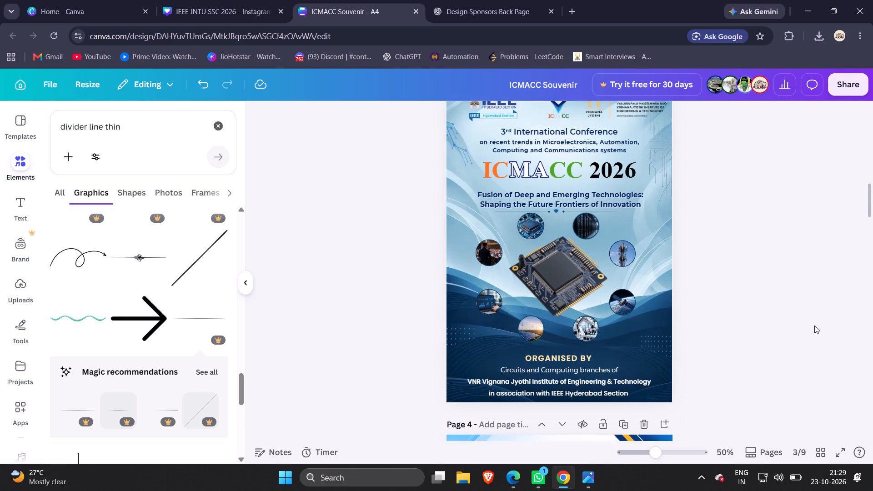
pyautogui.scroll(2, 814, 326)
pyautogui.scroll(-3, 814, 326)
pyautogui.scroll(1, 814, 326)
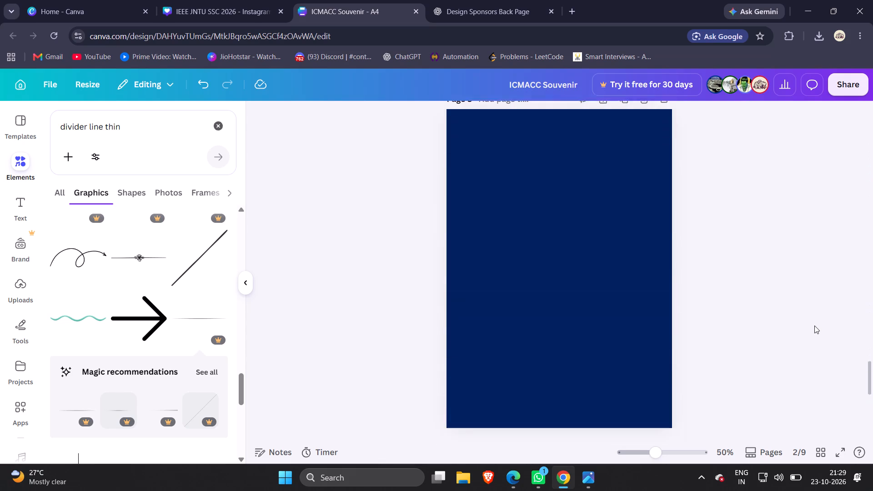
pyautogui.scroll(2, 814, 326)
pyautogui.scroll(-2, 814, 326)
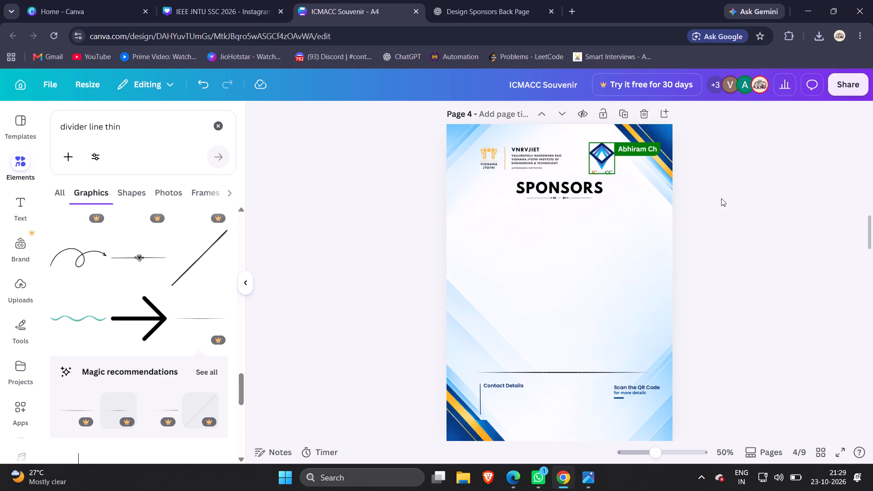
# Show the full list of collaborators currently in the design.
pyautogui.click(717, 88)
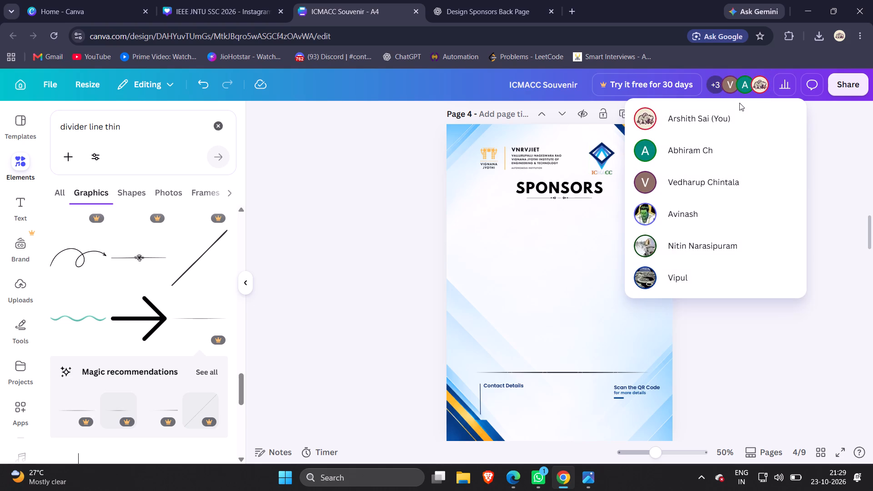
pyautogui.click(837, 172)
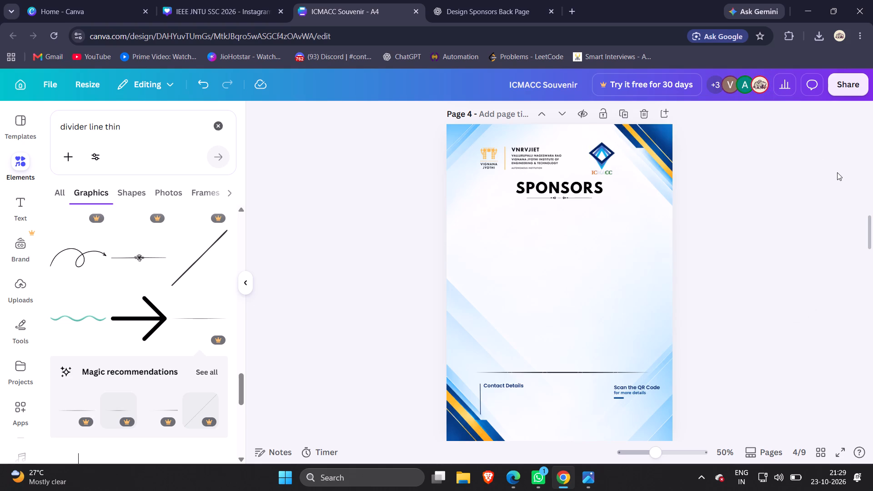
pyautogui.scroll(-2, 837, 172)
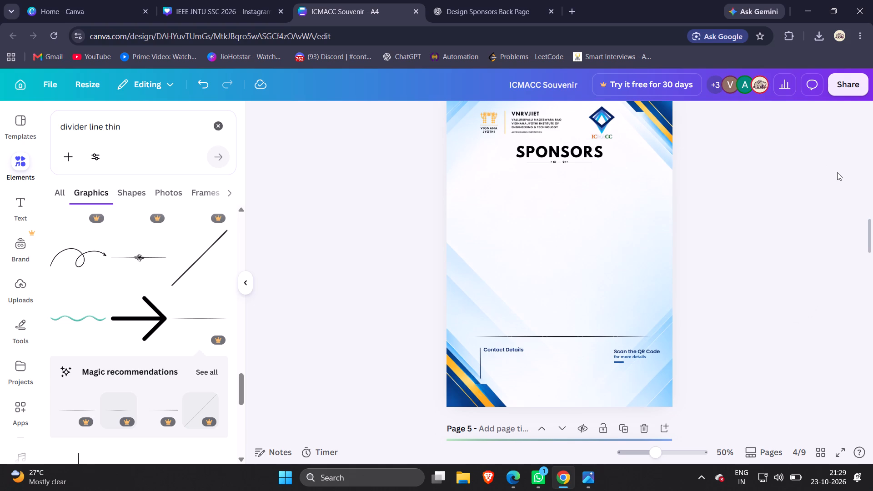
pyautogui.scroll(1, 837, 172)
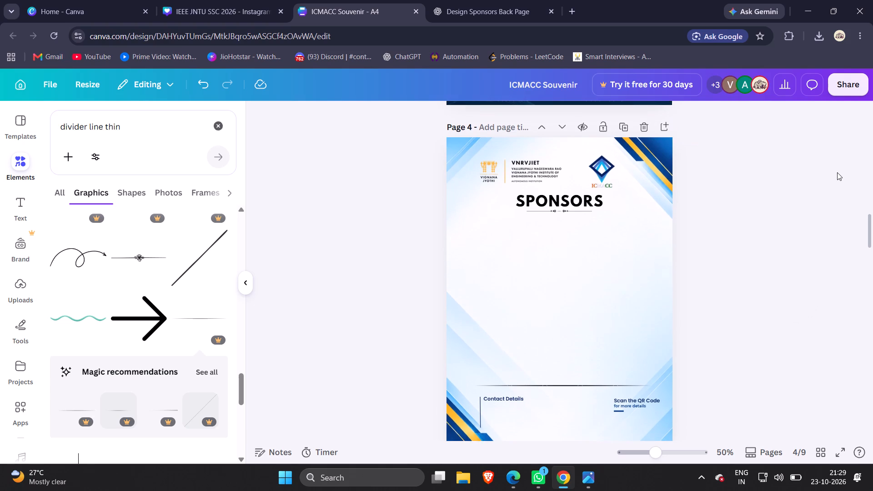
pyautogui.scroll(2, 837, 172)
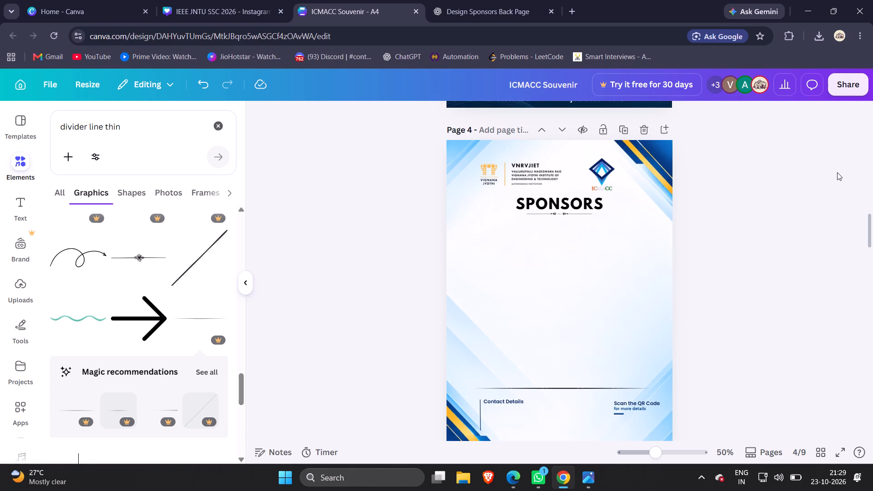